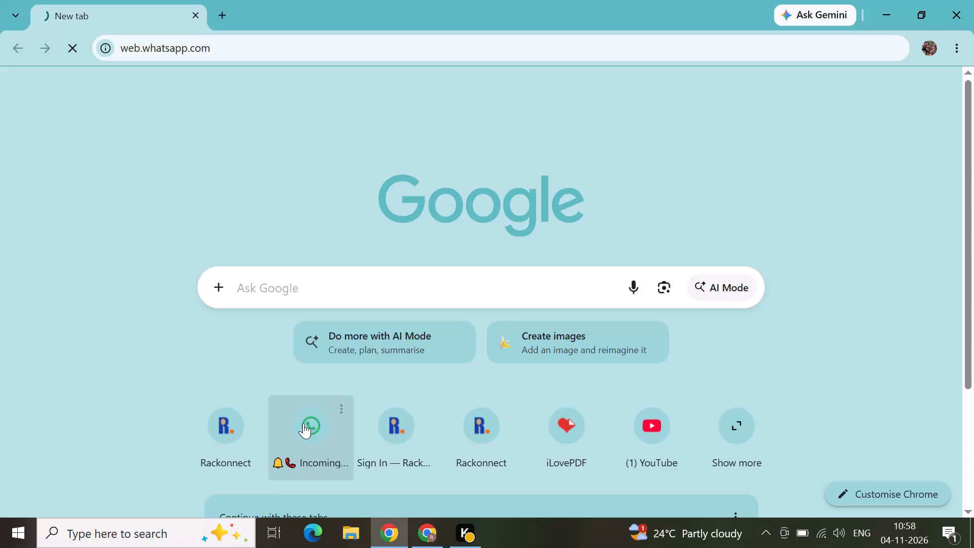
Open the Rackonnect login page at vm.rackonnect.com/login in a new browser tab.
click(221, 6)
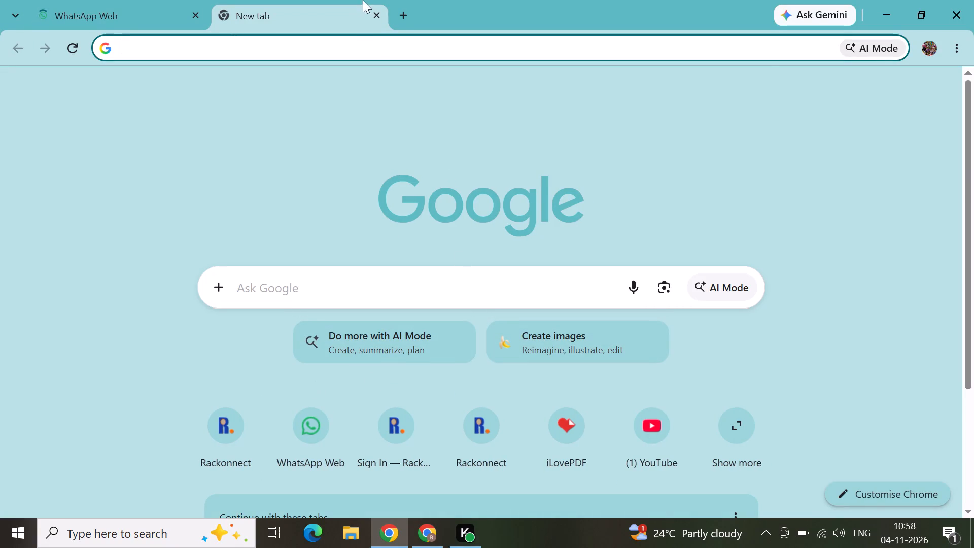
click(347, 44)
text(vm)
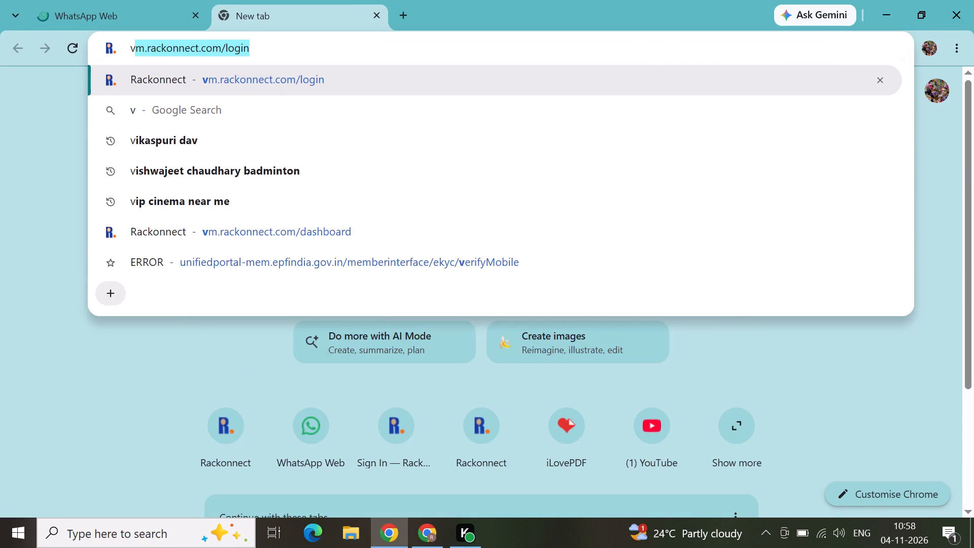
click(425, 89)
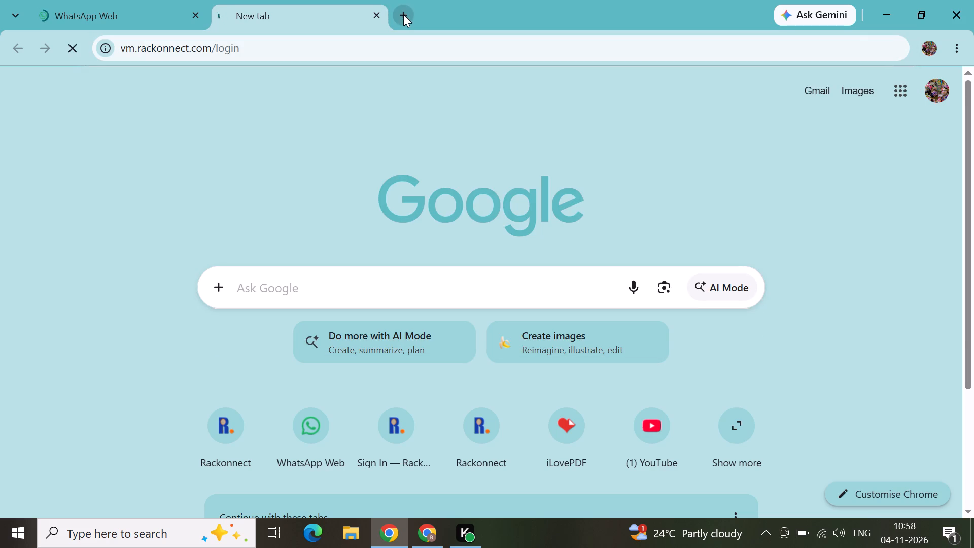
Search Google for Canva in another new tab, using the suggested query "cana".
click(404, 15)
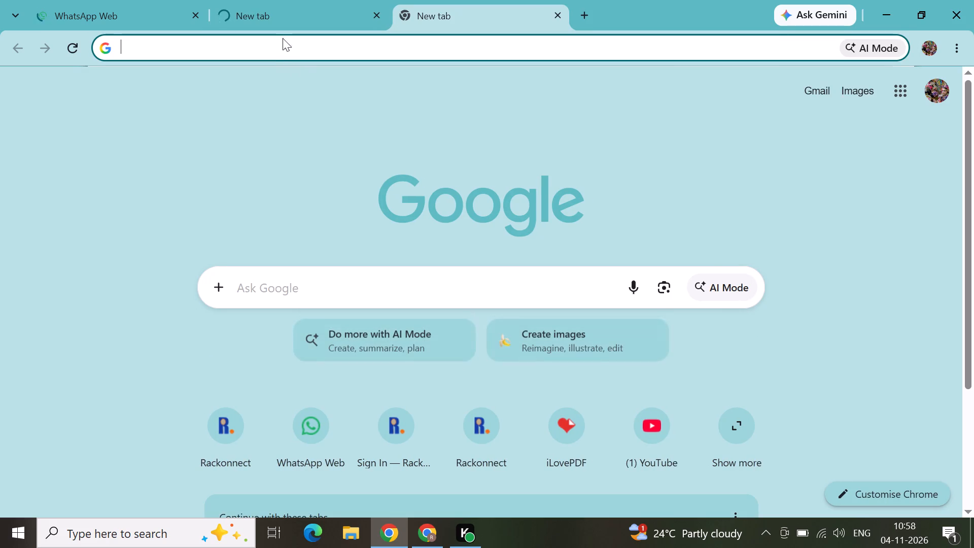
click(288, 47)
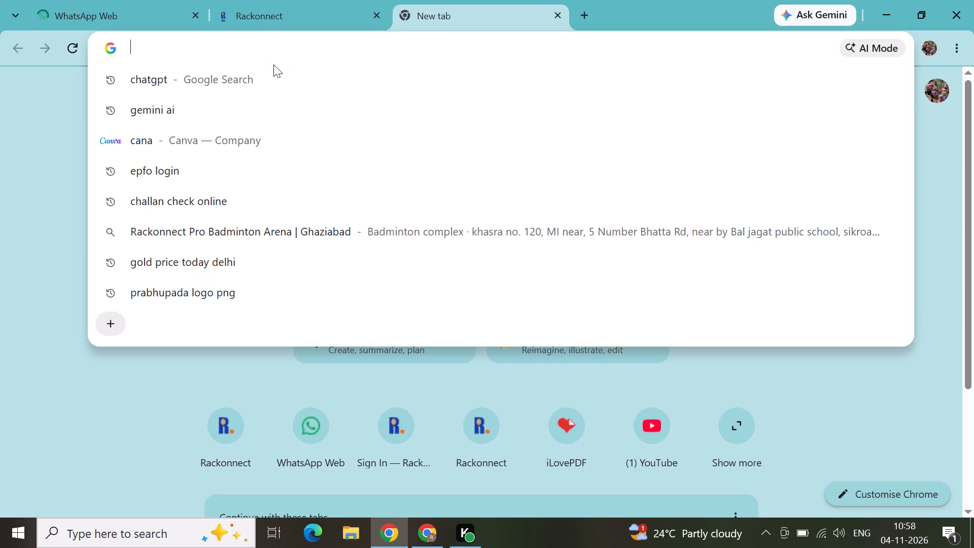
click(209, 144)
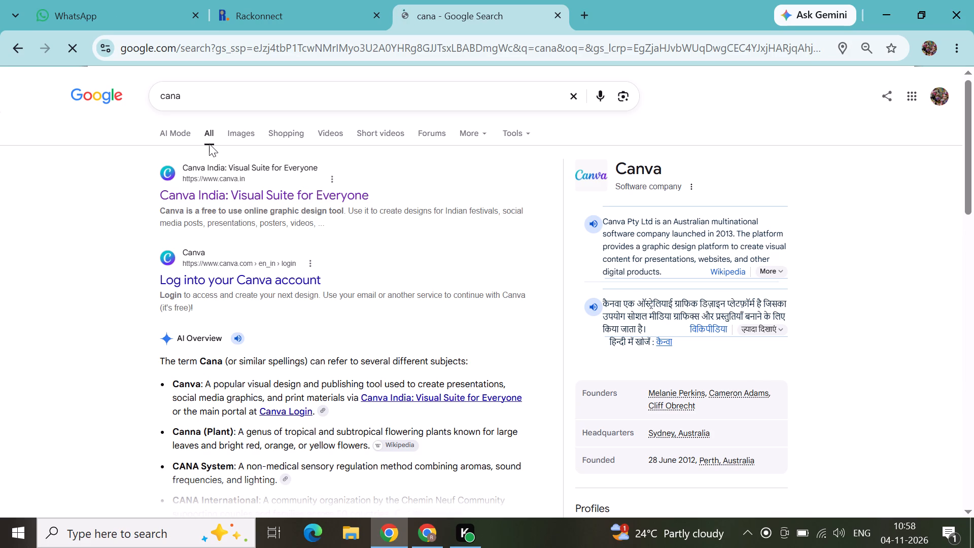
Open the Canva India website from the Google search results and go to its login page.
click(243, 201)
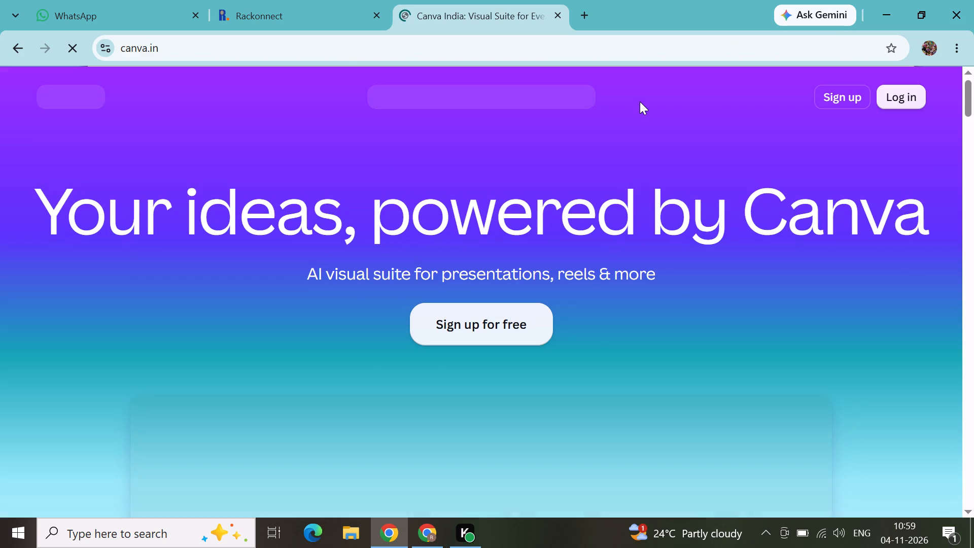
click(910, 92)
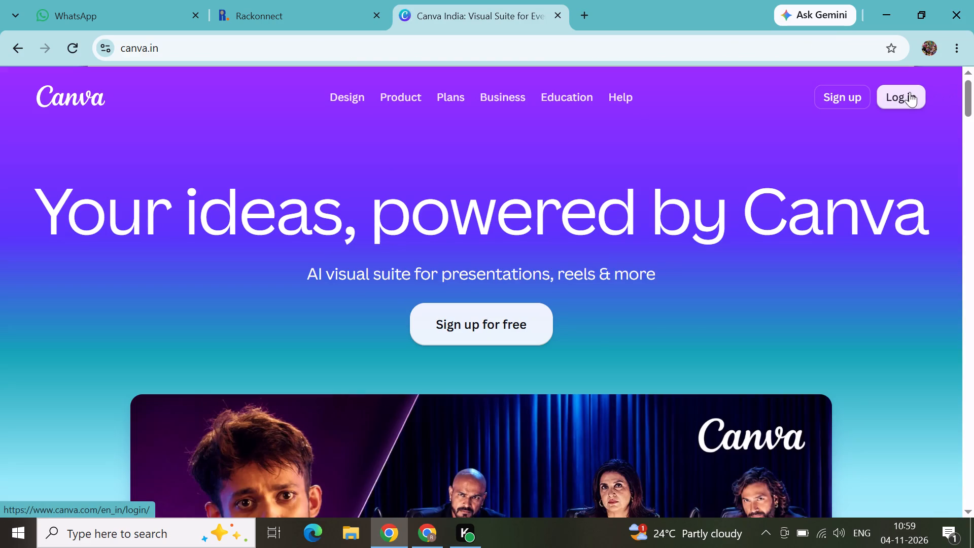
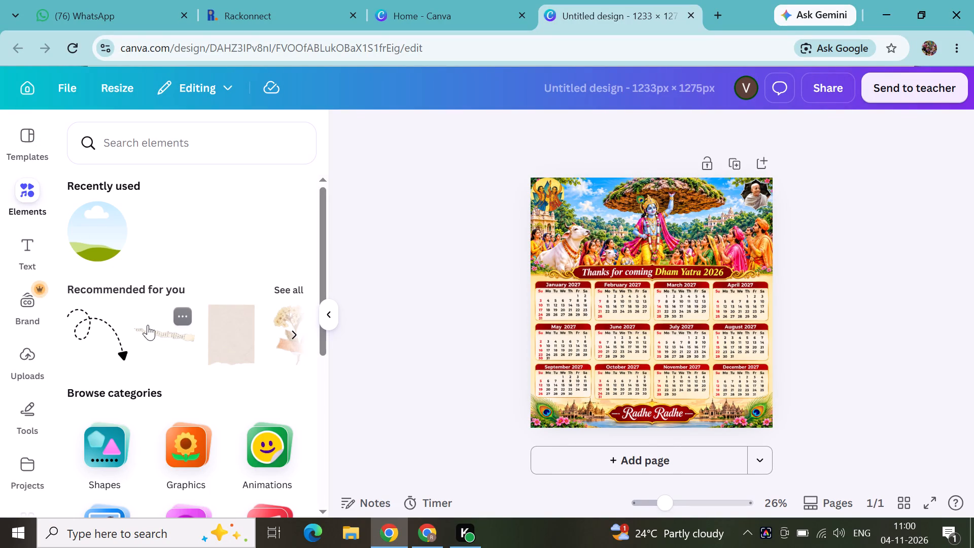
Browse the full set of recommended elements for the calendar design.
scroll(148, 325, down, 1)
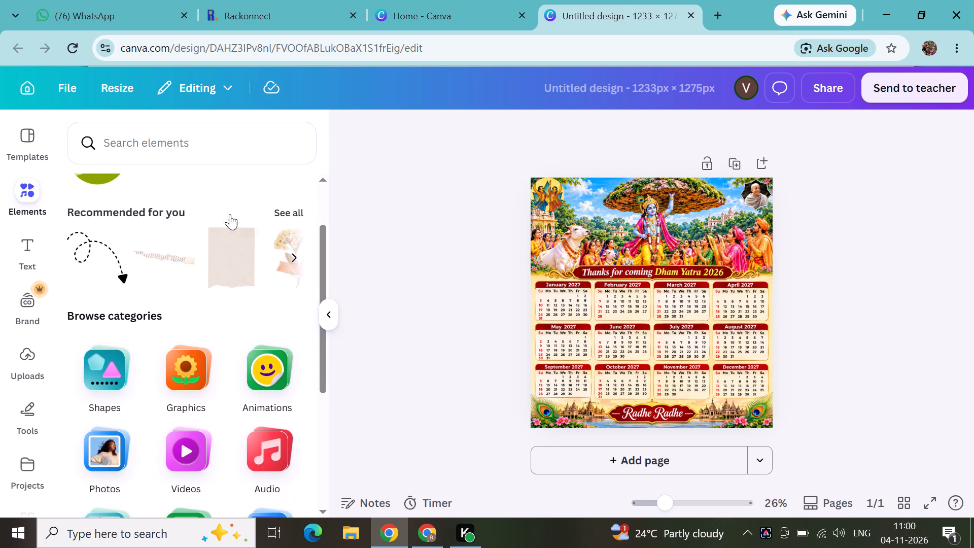
click(284, 209)
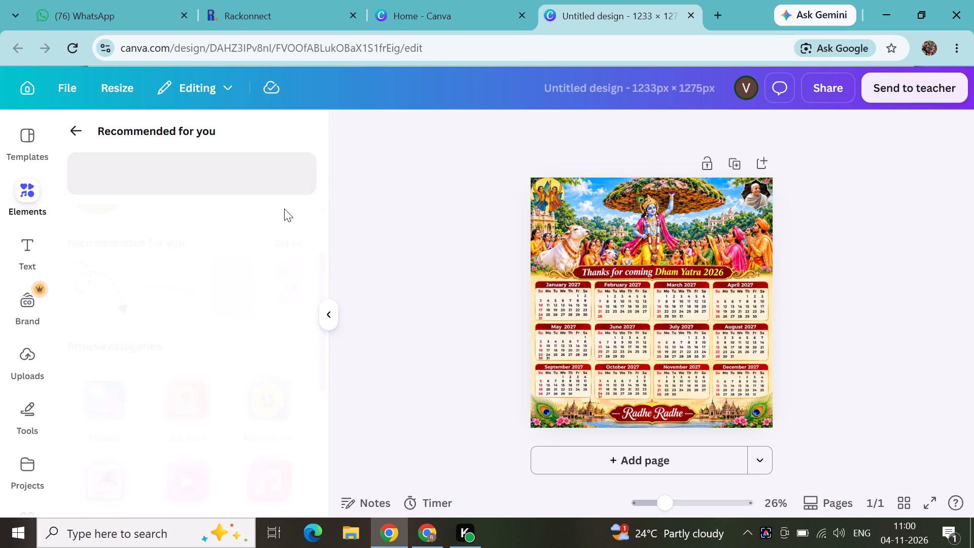
scroll(249, 369, down, 1)
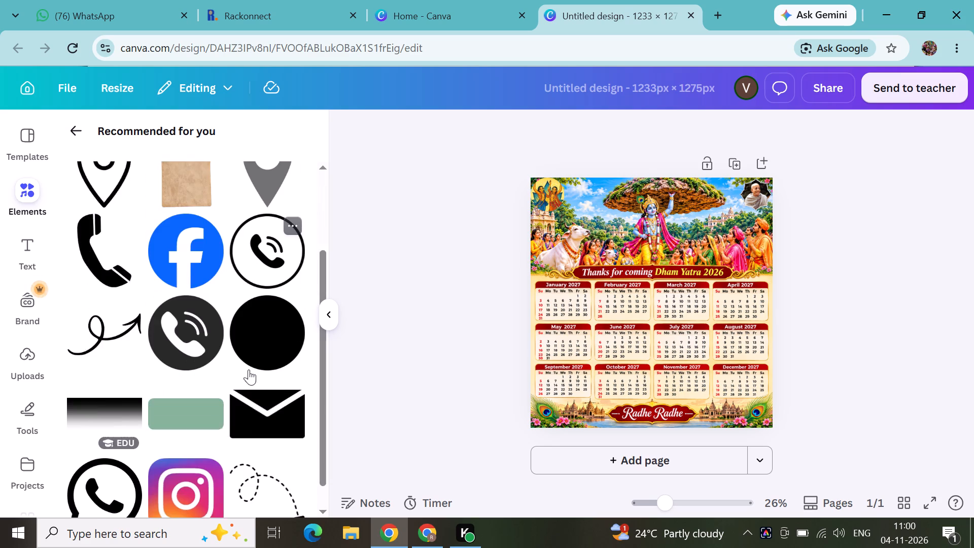
scroll(249, 369, down, 3)
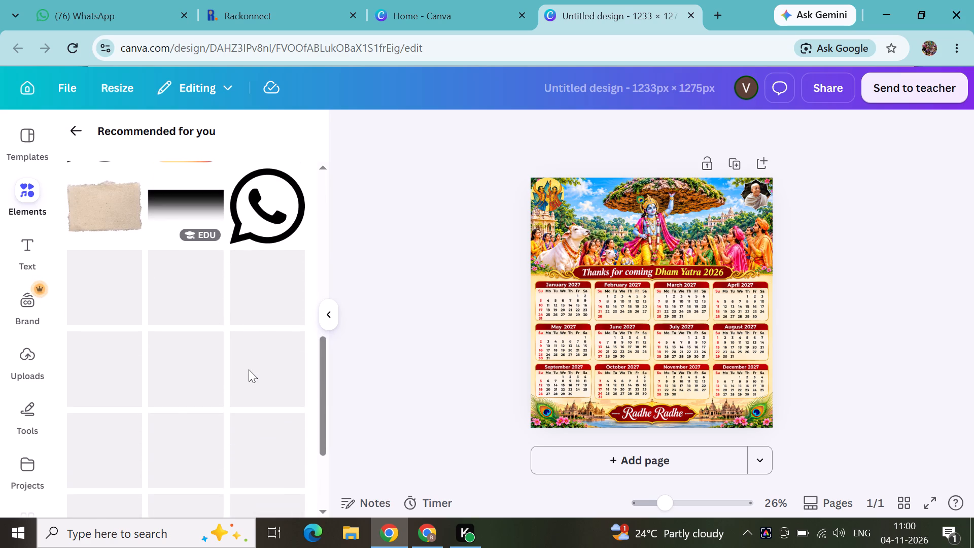
scroll(249, 369, down, 3)
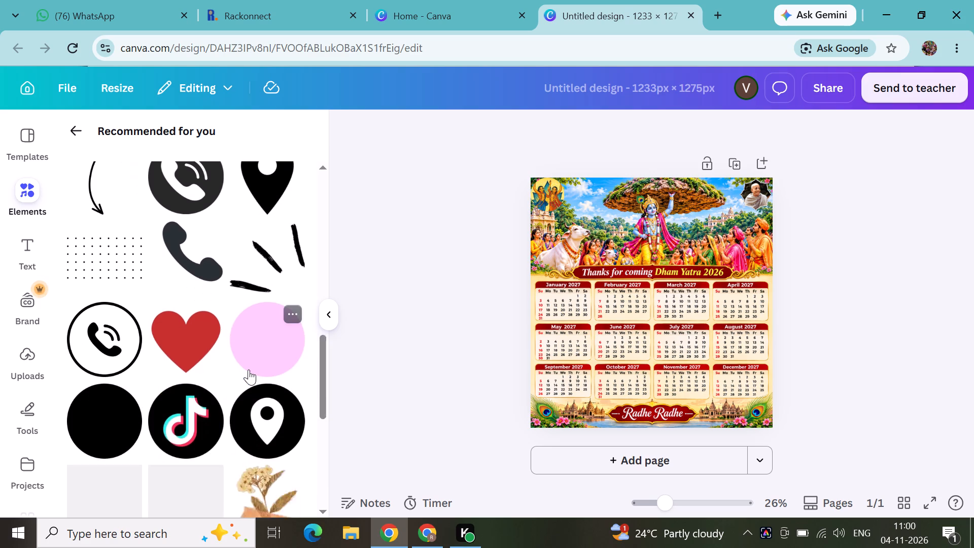
scroll(249, 369, down, 7)
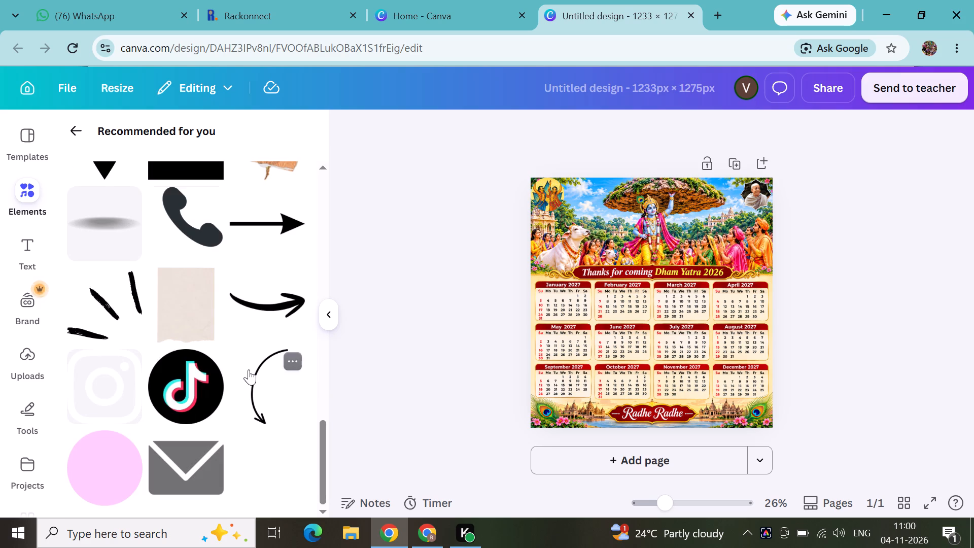
scroll(249, 369, down, 1)
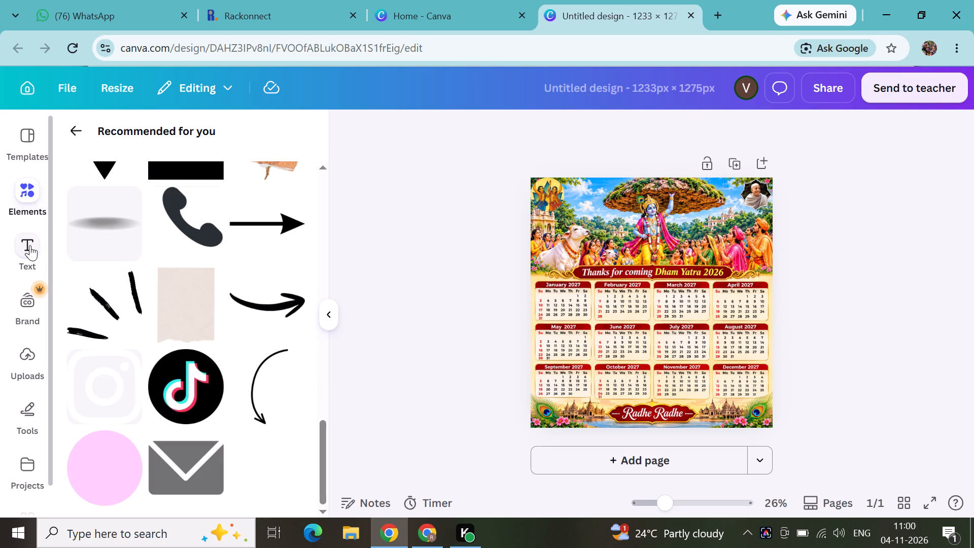
Browse the suggested design templates for the calendar design.
click(39, 159)
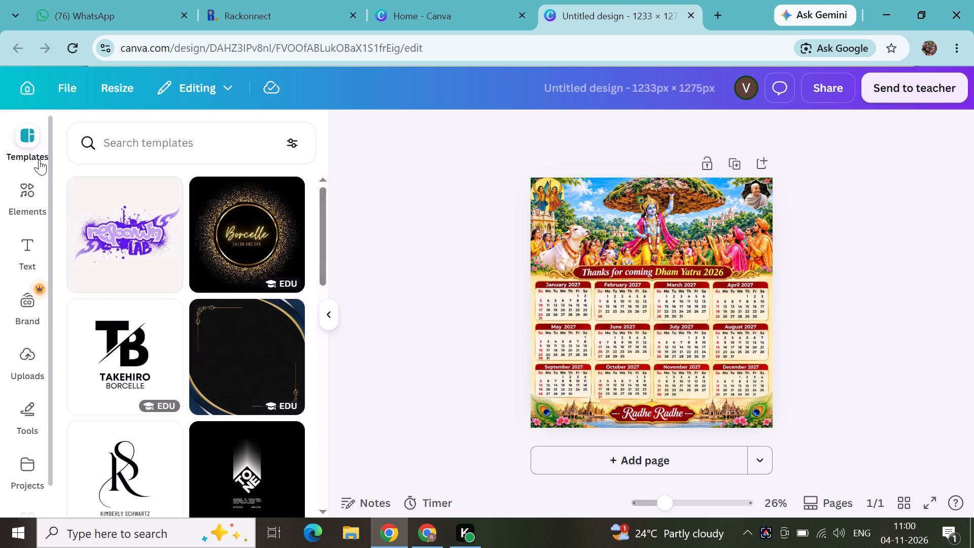
scroll(157, 350, down, 2)
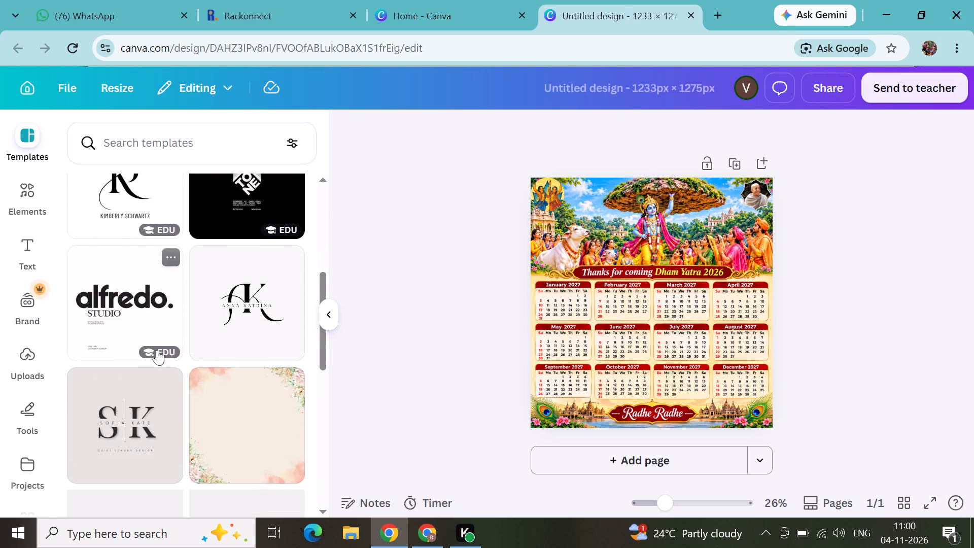
scroll(157, 350, down, 1)
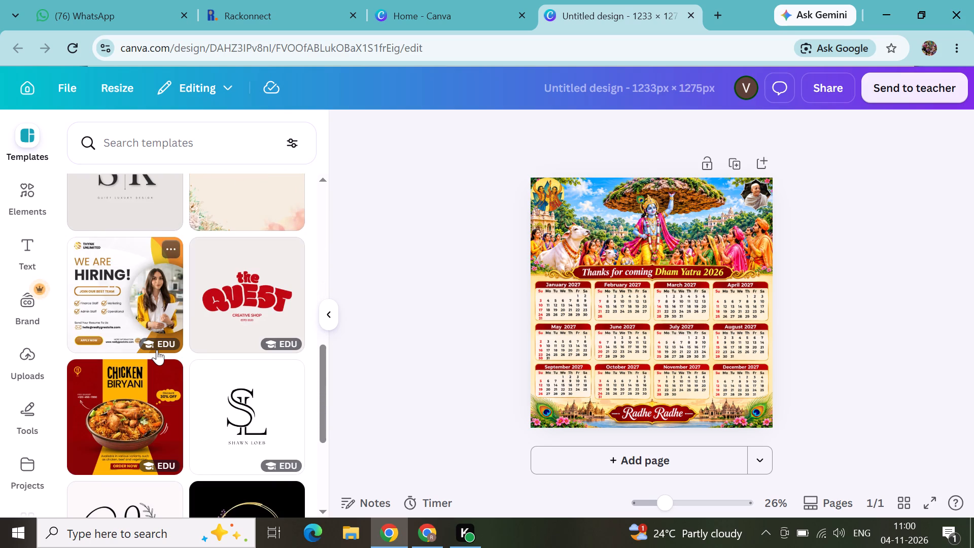
scroll(157, 350, down, 2)
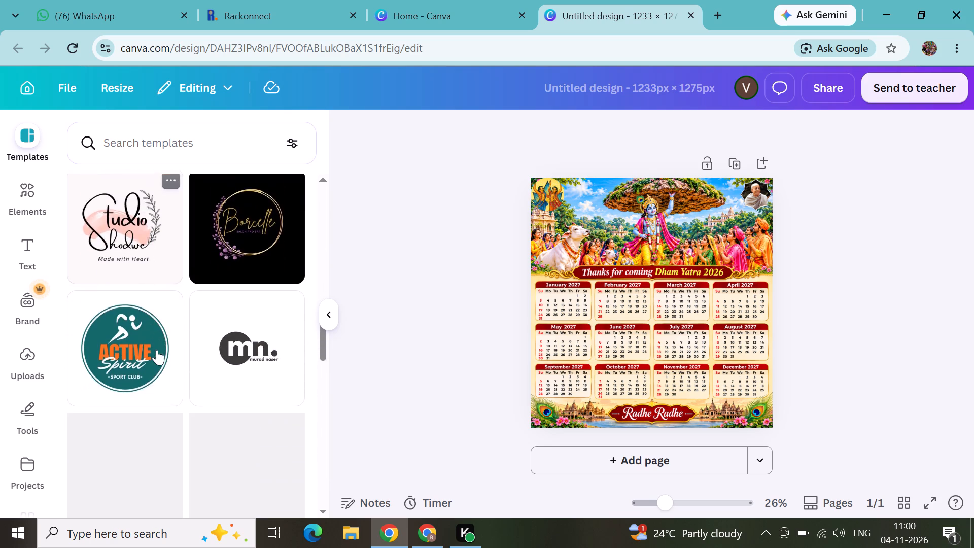
scroll(157, 350, down, 2)
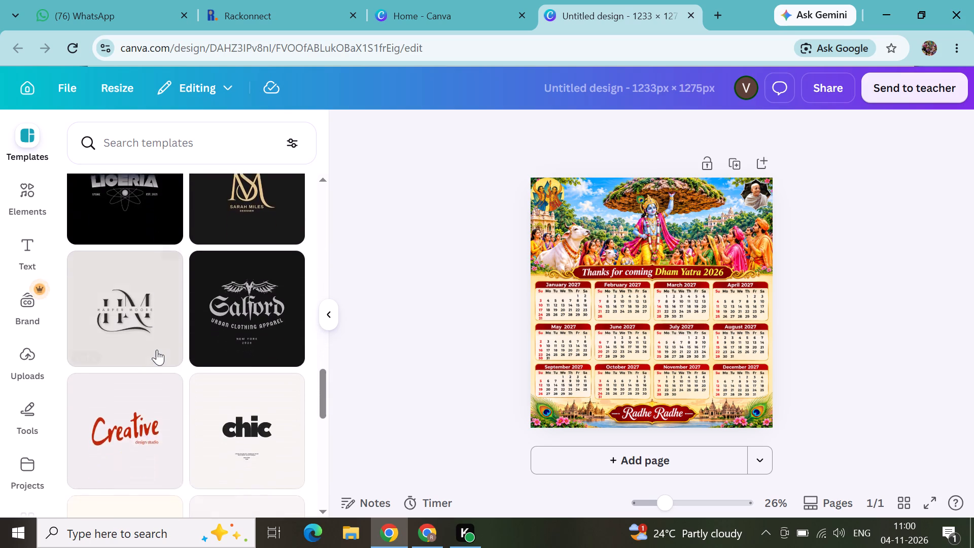
scroll(157, 350, down, 1)
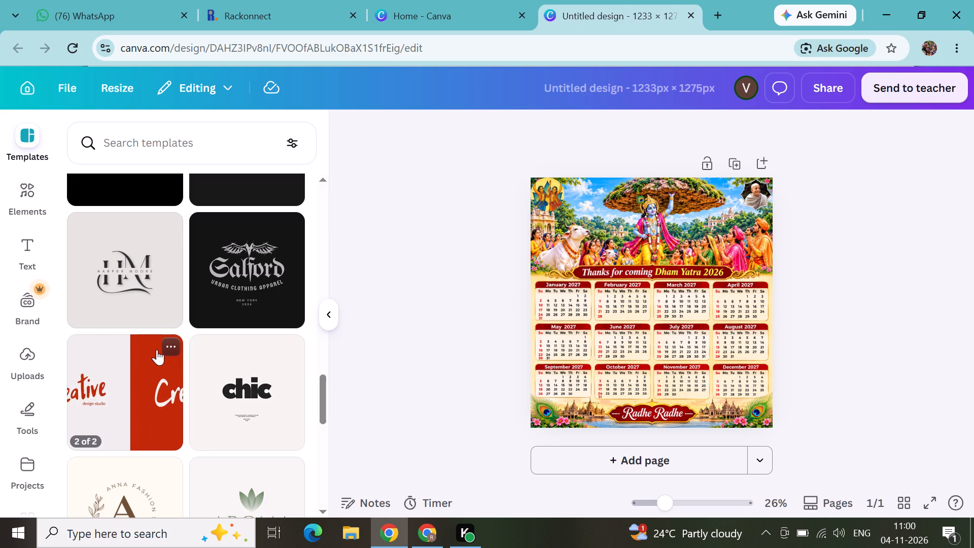
Browse the design templates offered beside the 2027 calendar design.
scroll(157, 350, down, 1)
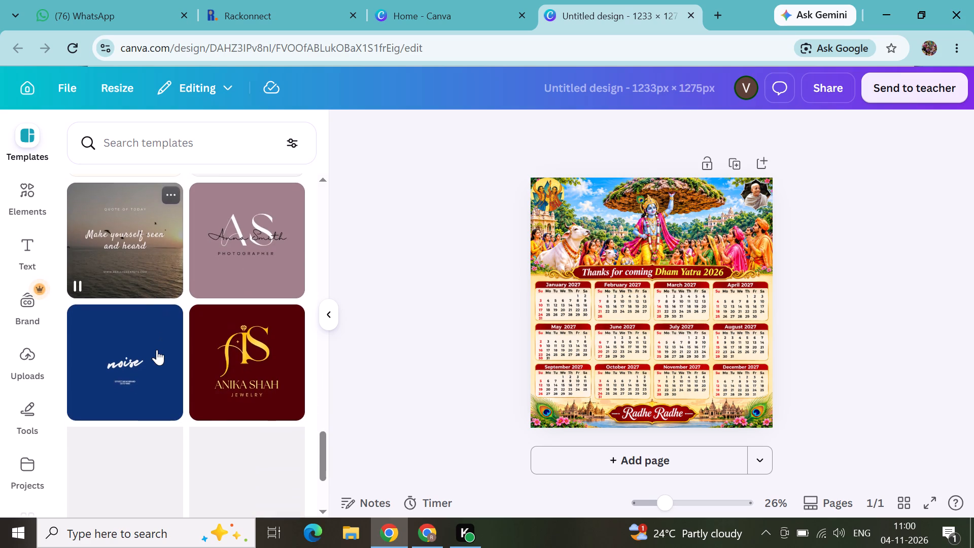
scroll(157, 350, down, 3)
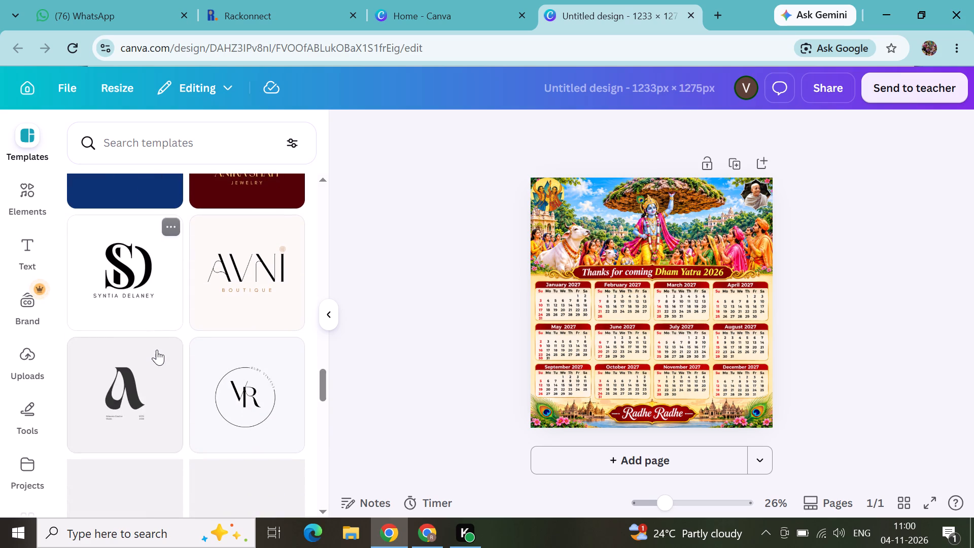
scroll(157, 350, down, 1)
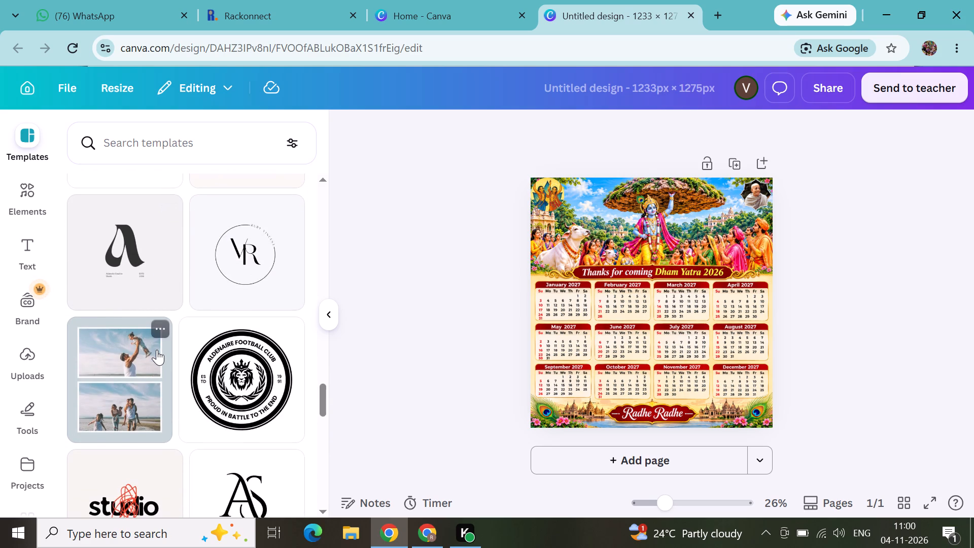
scroll(157, 350, down, 3)
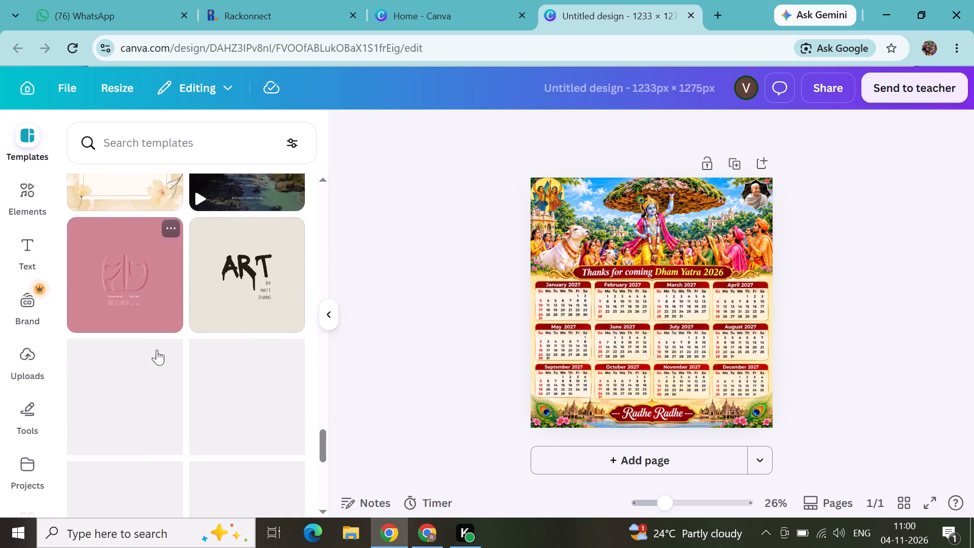
scroll(157, 350, down, 3)
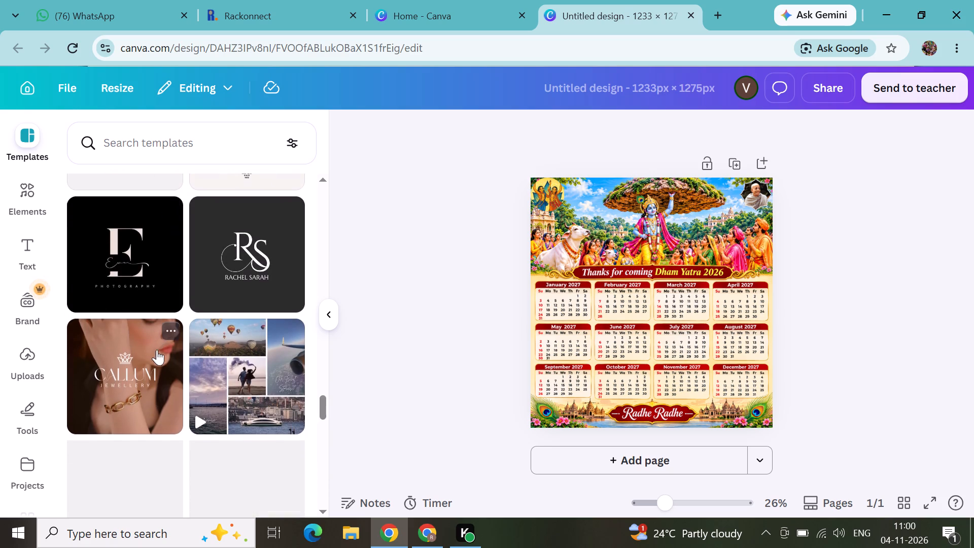
scroll(157, 350, down, 2)
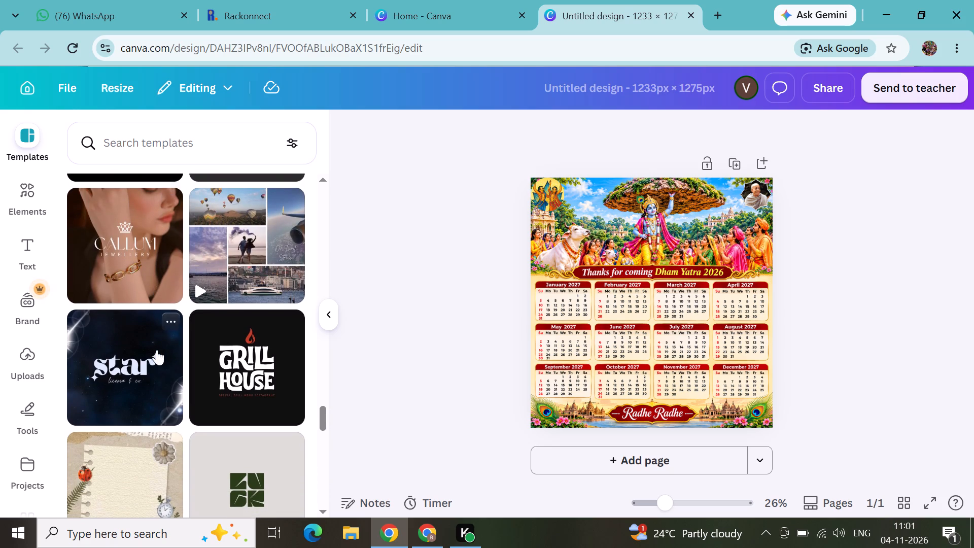
scroll(165, 385, up, 8)
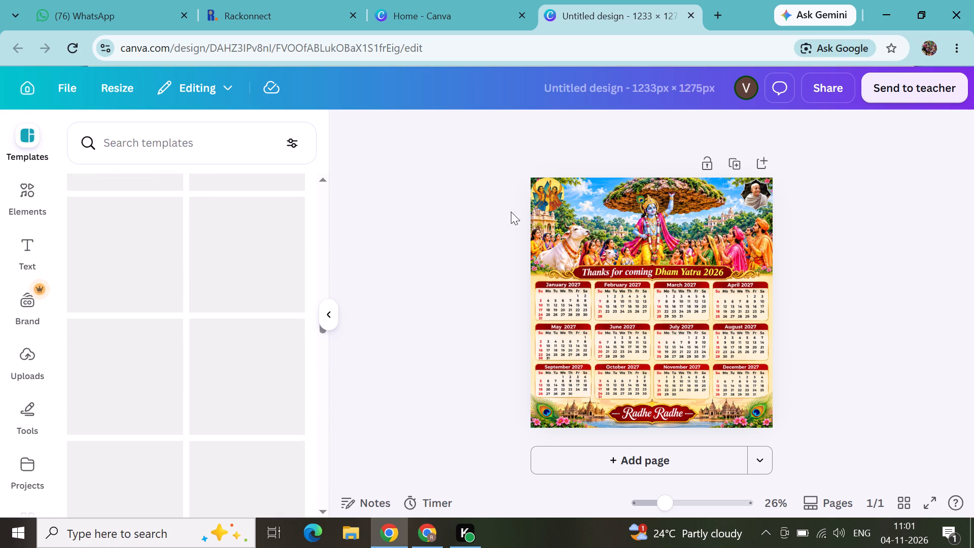
click(721, 13)
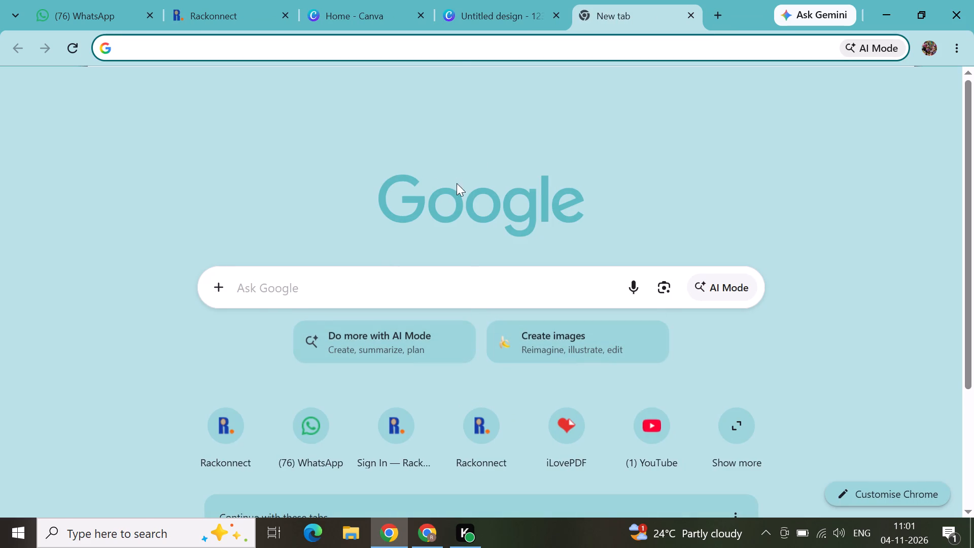
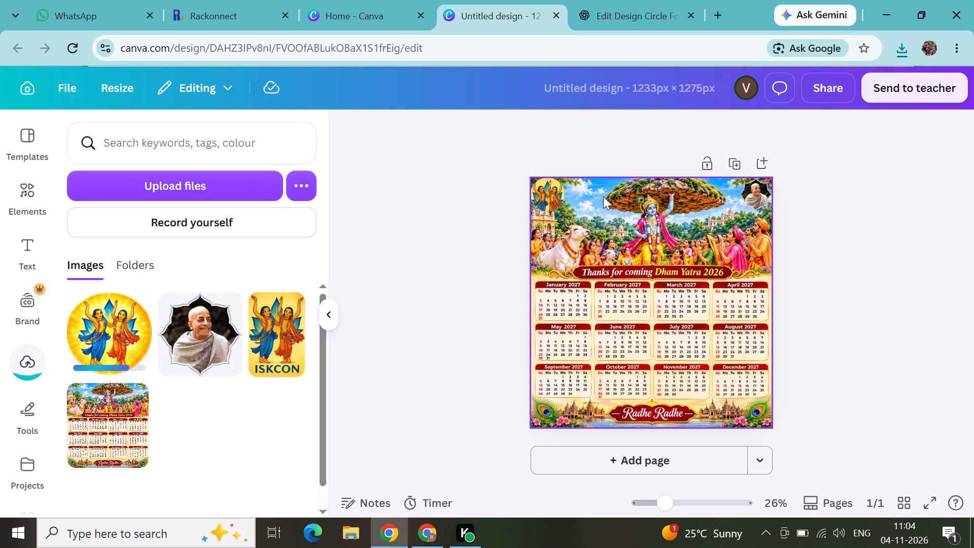
Move the circular two-figure picture from the calendar's top-left corner to its centre and enlarge it to about 595 × 595.
drag(547, 200, 604, 251)
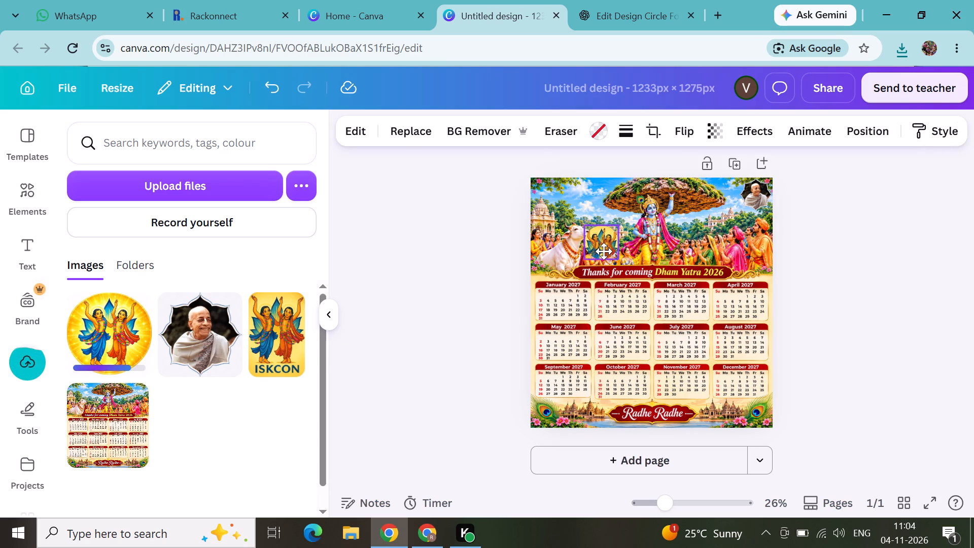
drag(604, 251, 606, 256)
drag(623, 230, 725, 225)
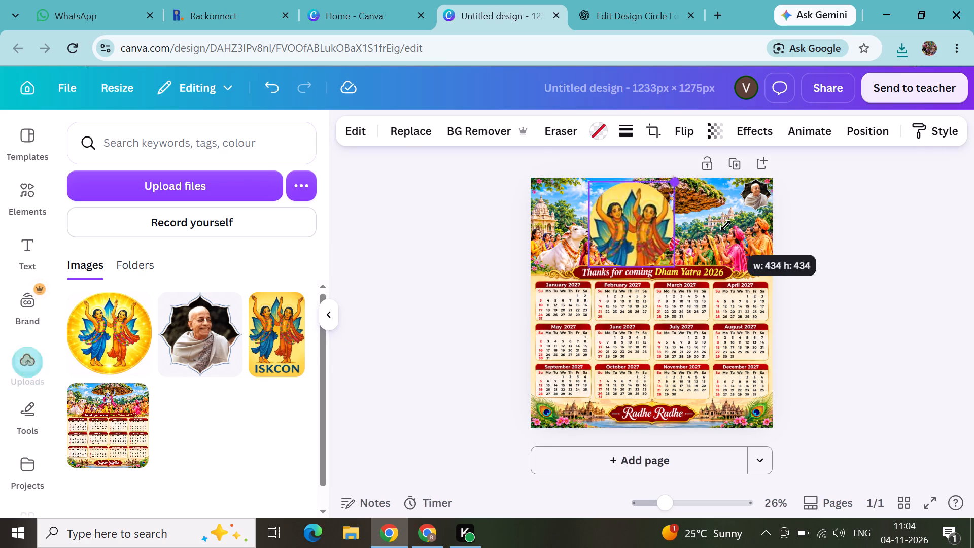
drag(725, 225, 741, 218)
drag(644, 217, 643, 305)
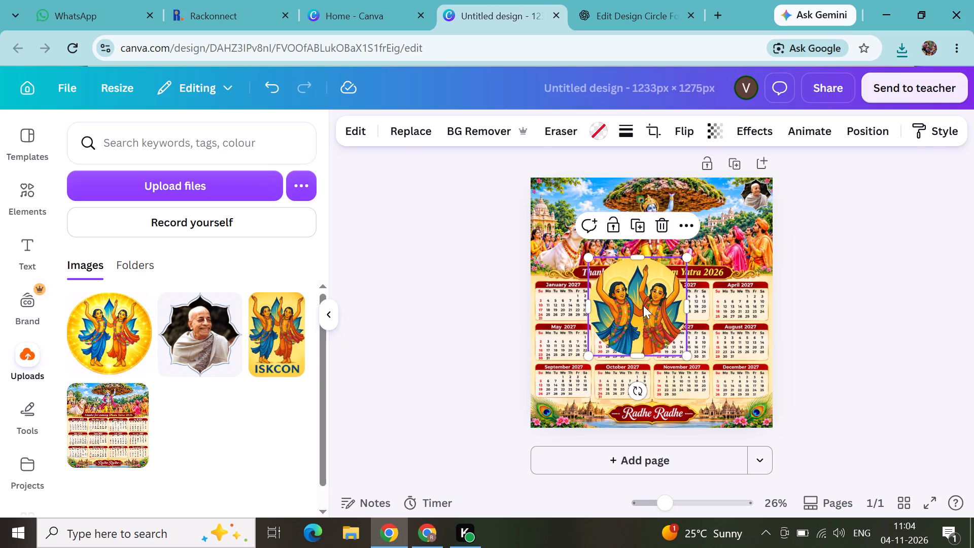
drag(687, 259, 709, 243)
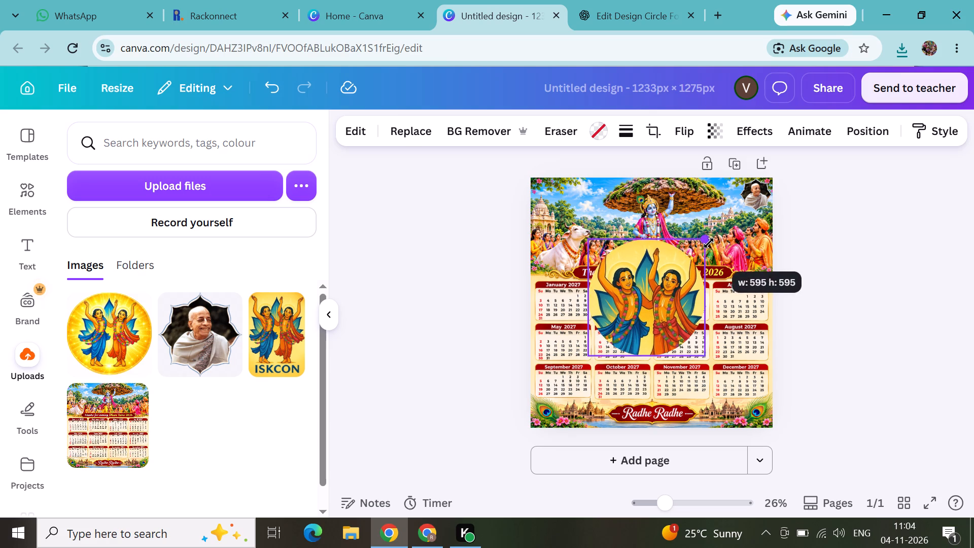
drag(709, 243, 709, 243)
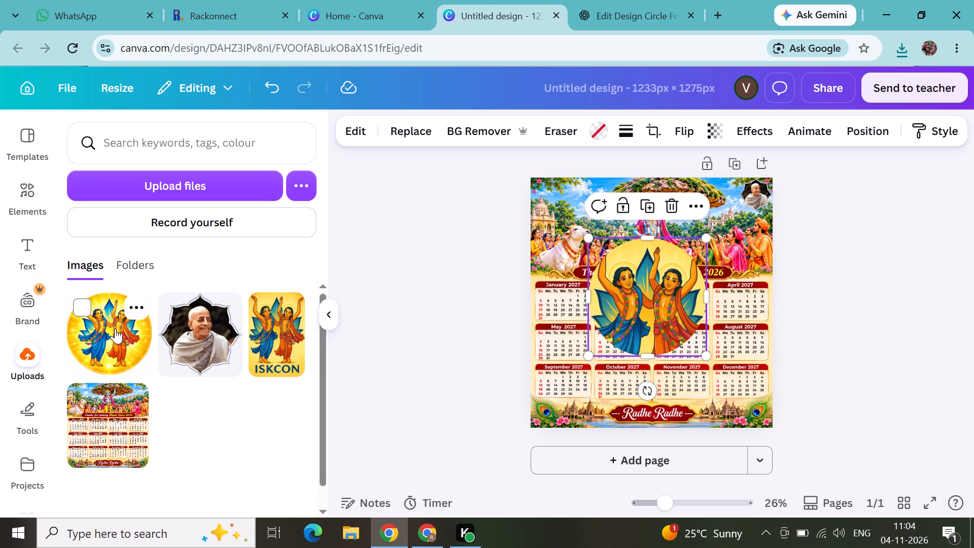
Replace the image inside the enlarged circular frame with the uploaded shining-background version of the two figures.
drag(115, 328, 635, 246)
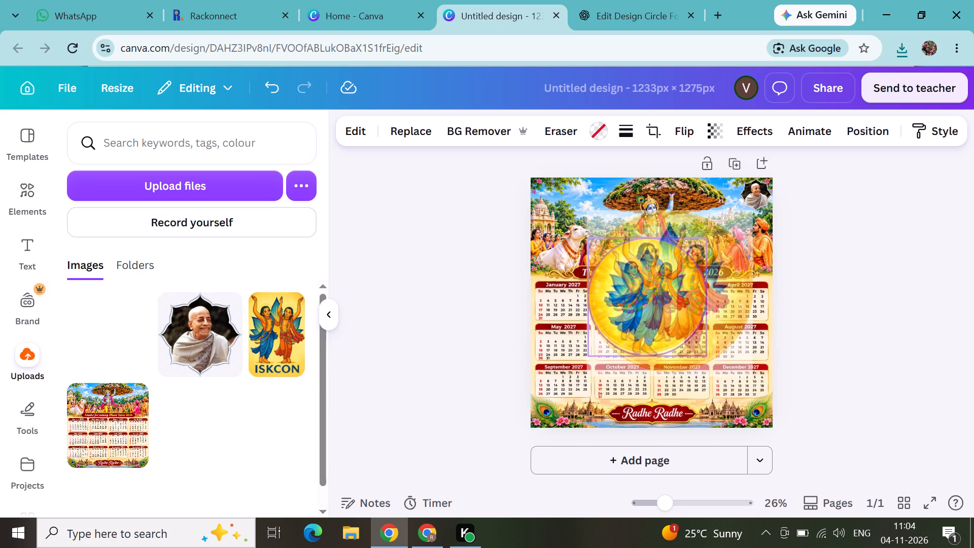
drag(635, 246, 633, 246)
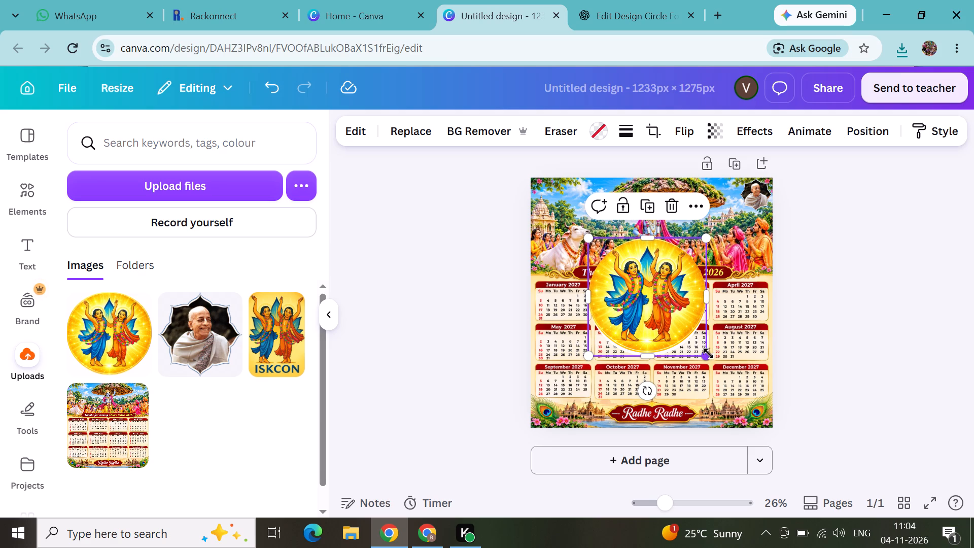
Shrink the circular two-figure picture to about 172 × 172 and place it in the calendar's top-left corner.
drag(709, 354, 628, 271)
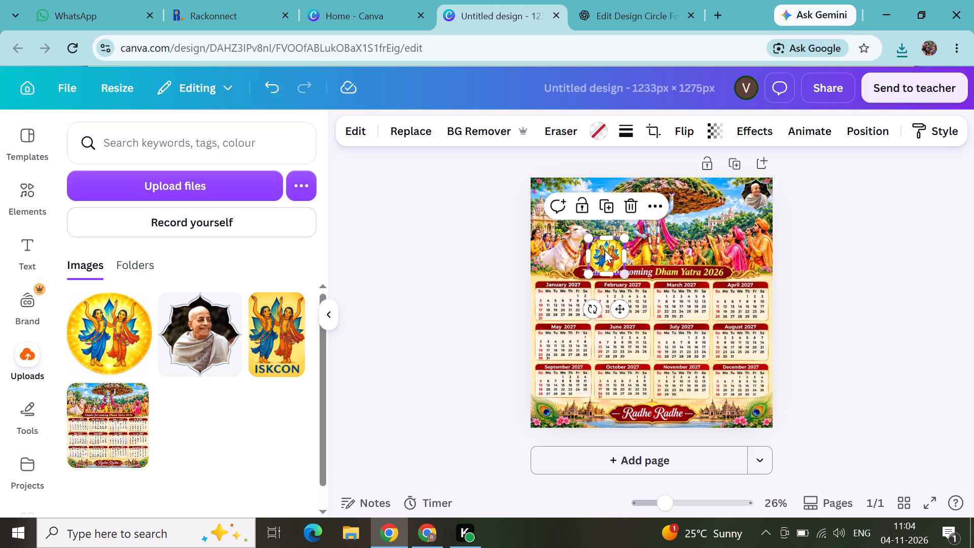
drag(604, 250, 546, 190)
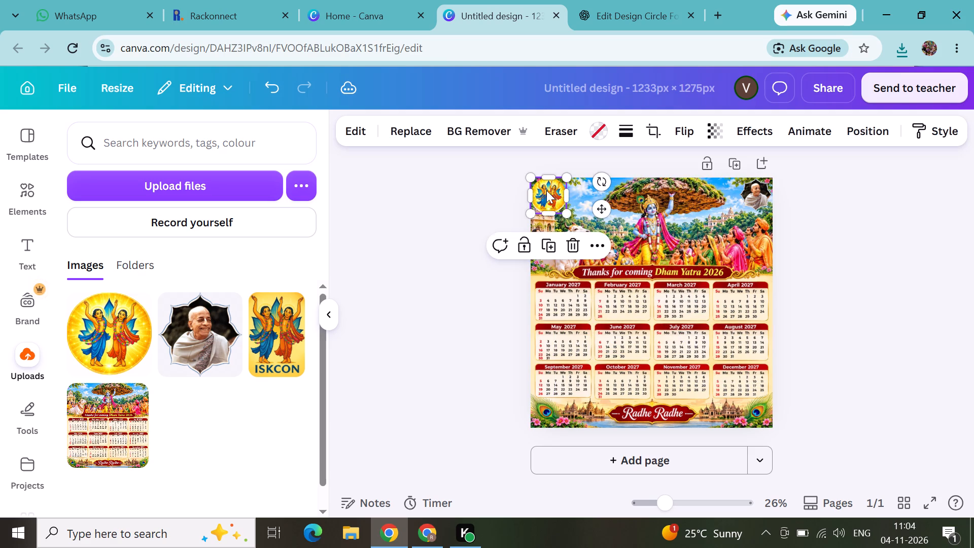
click(566, 214)
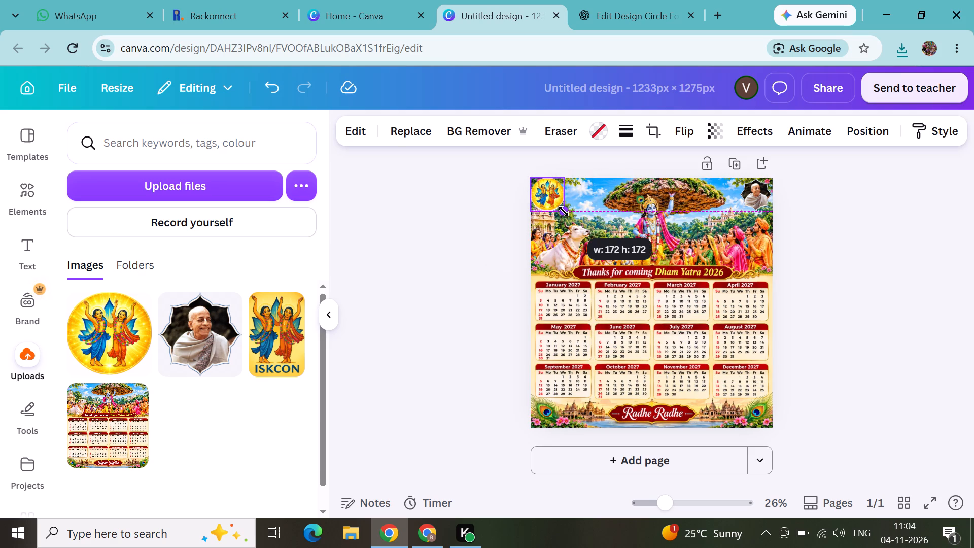
click(806, 269)
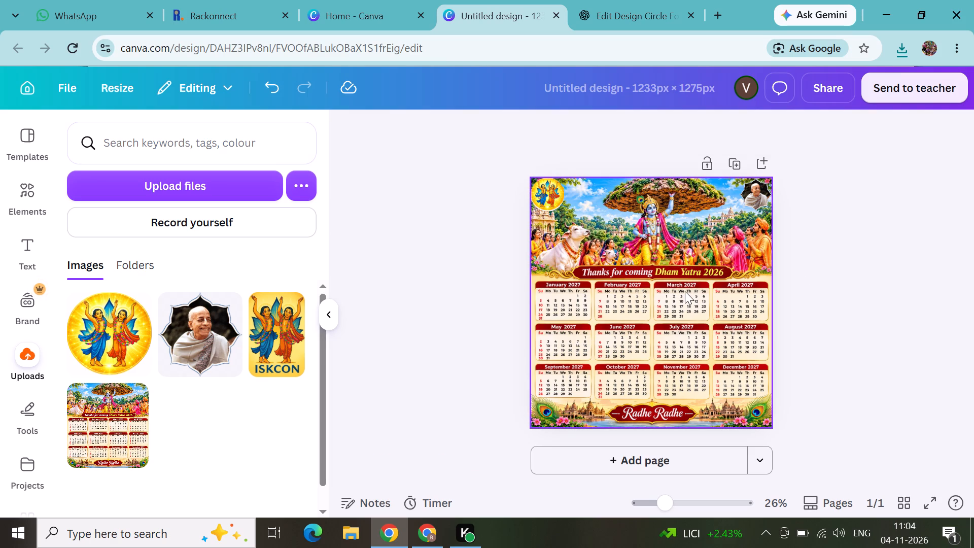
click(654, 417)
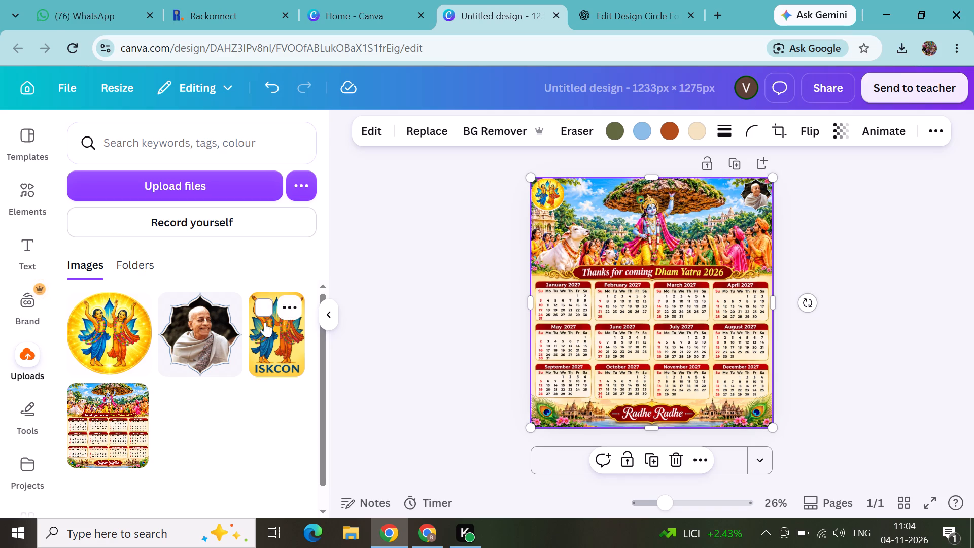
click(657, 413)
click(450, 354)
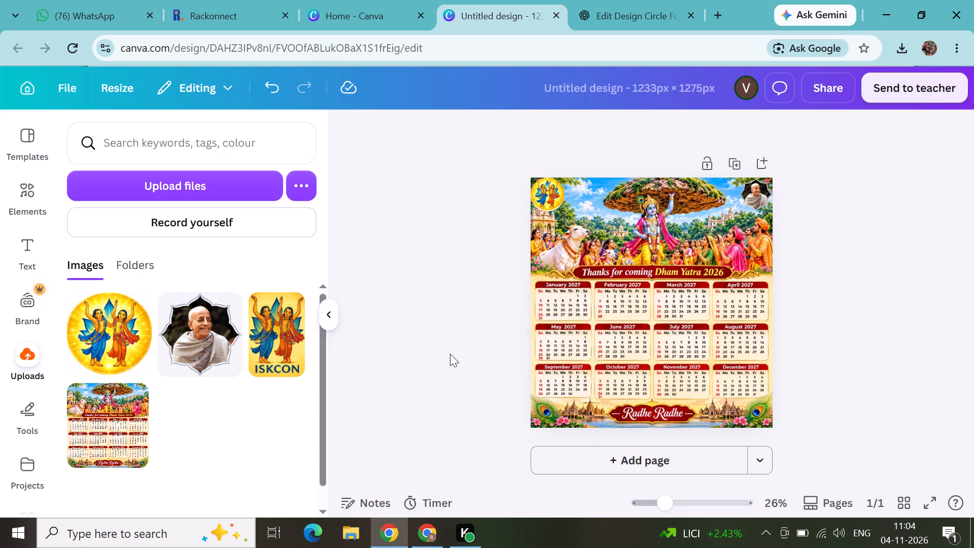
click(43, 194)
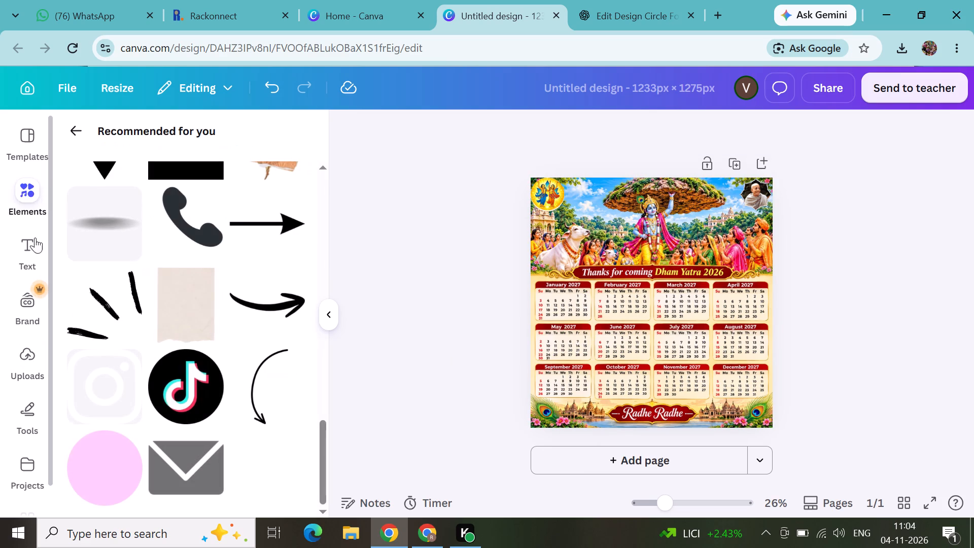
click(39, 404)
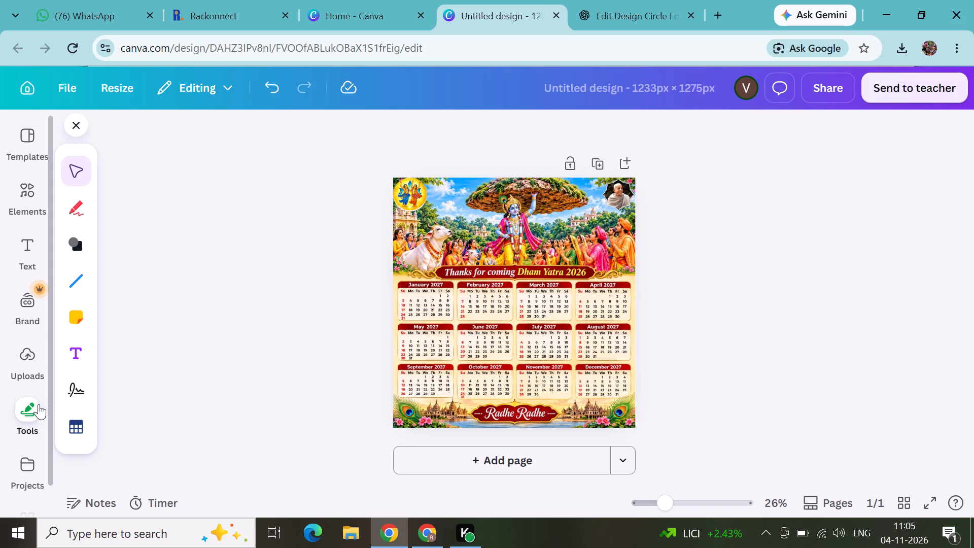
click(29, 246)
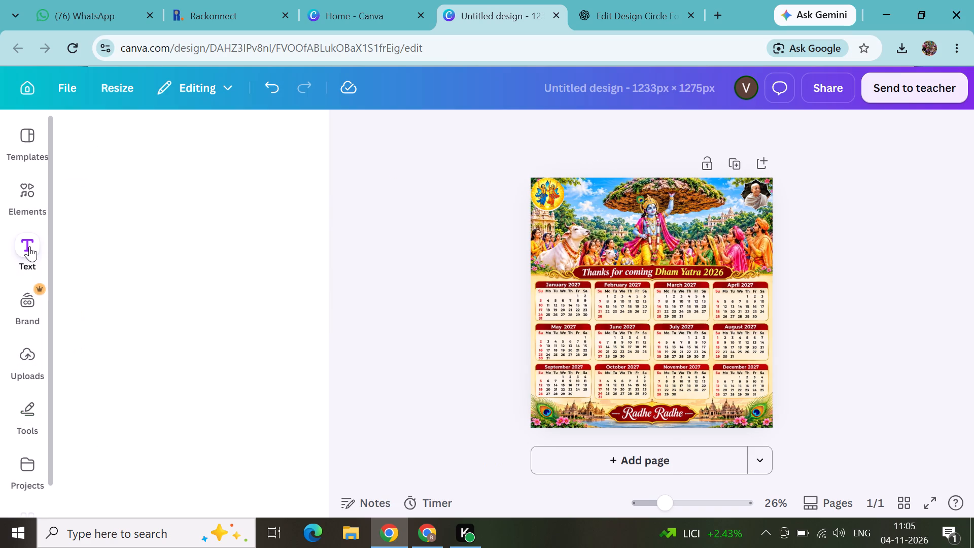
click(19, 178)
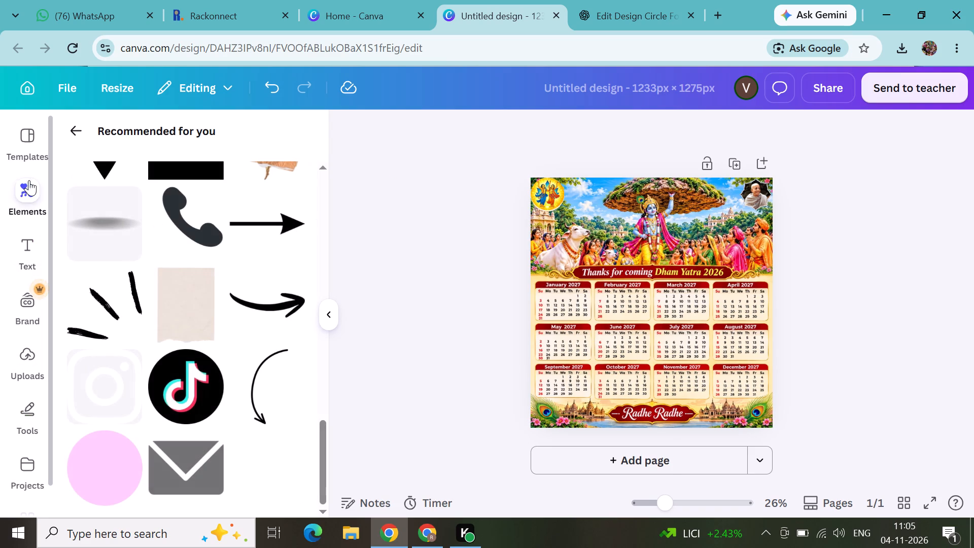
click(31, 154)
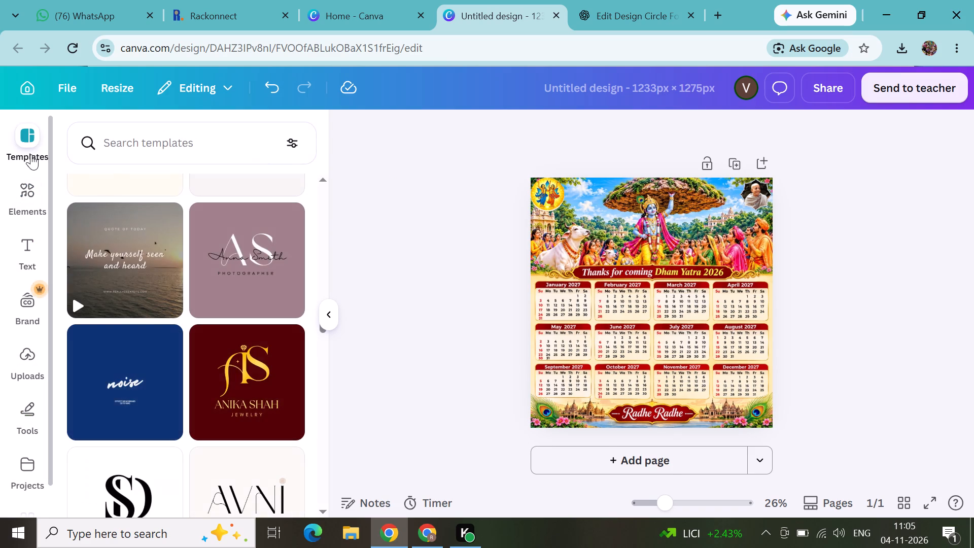
Browse the Graphics category of the elements library for artwork that suits the calendar.
click(16, 199)
scroll(128, 239, up, 10)
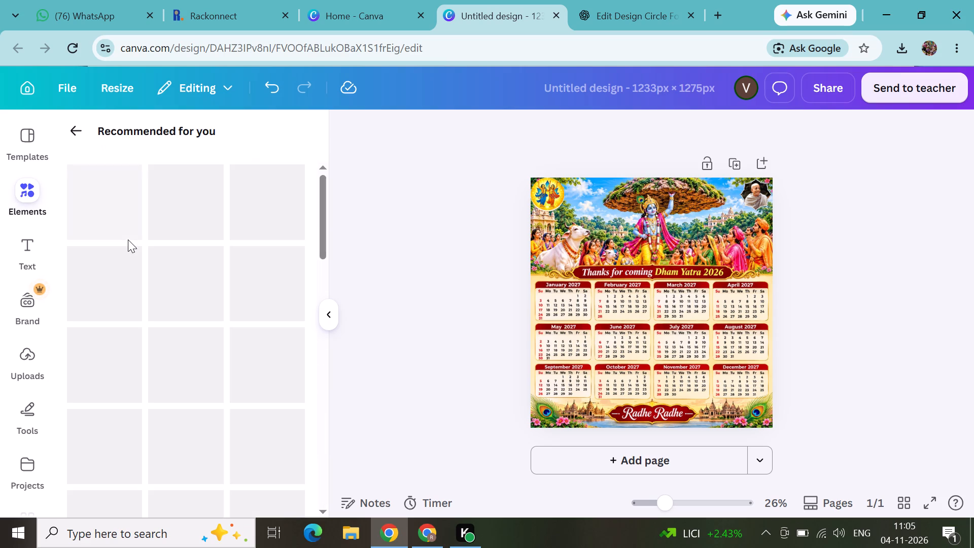
scroll(128, 239, up, 5)
click(73, 128)
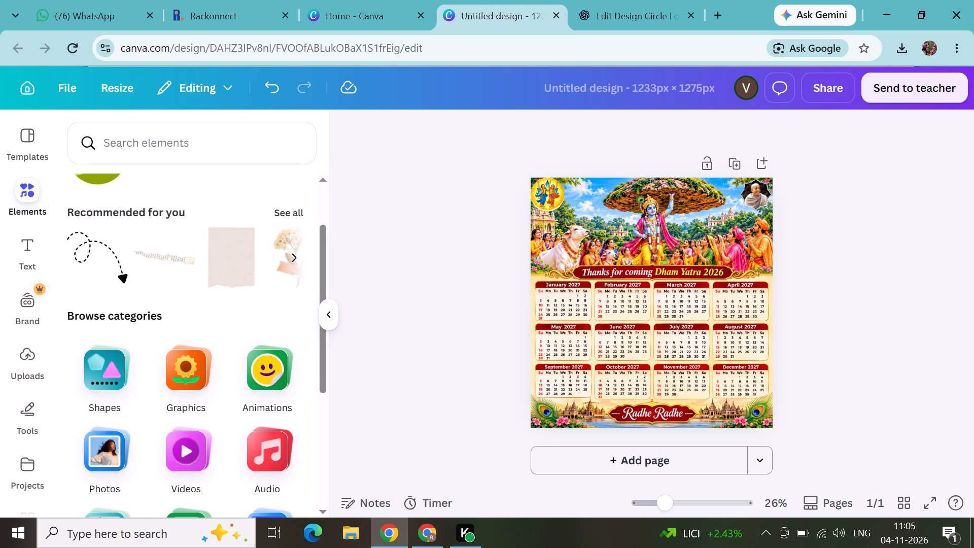
scroll(196, 291, down, 1)
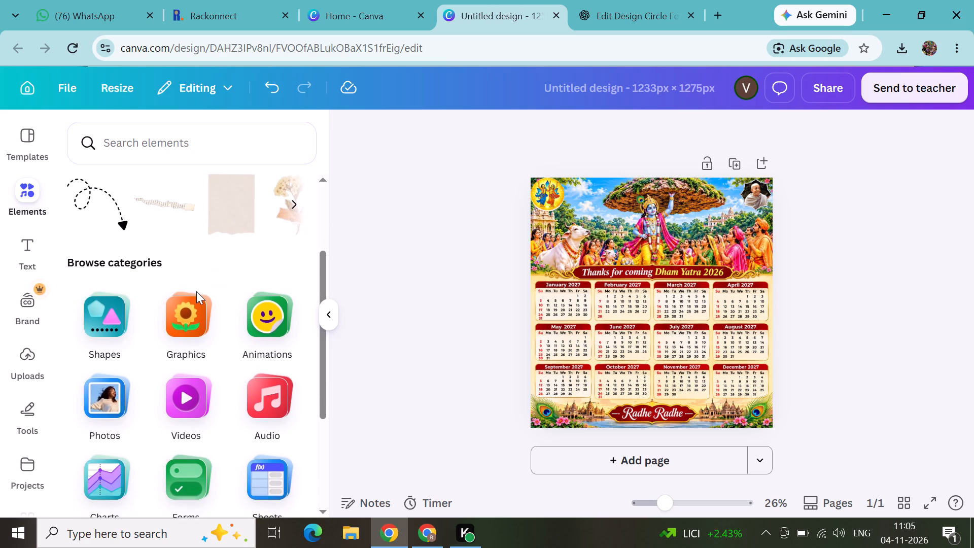
scroll(196, 291, down, 1)
click(192, 298)
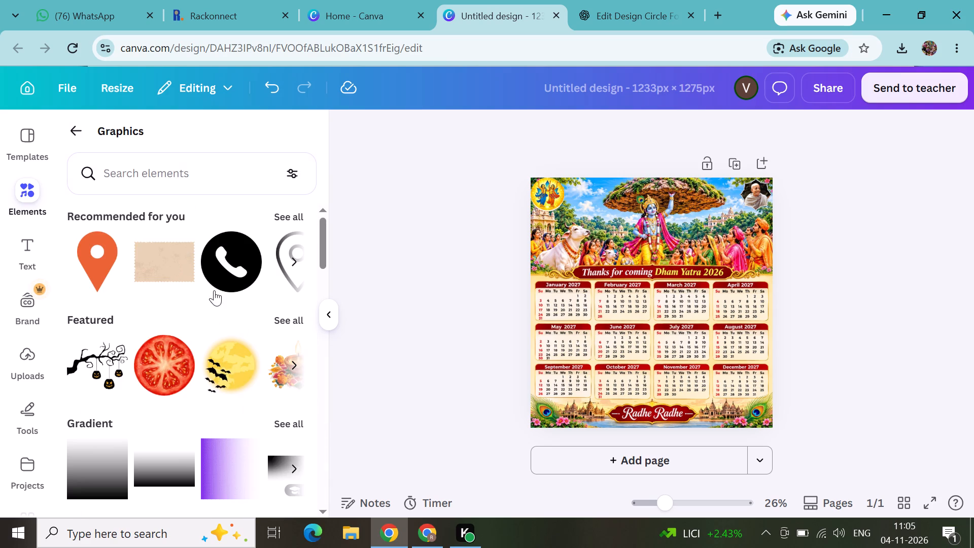
scroll(182, 294, down, 1)
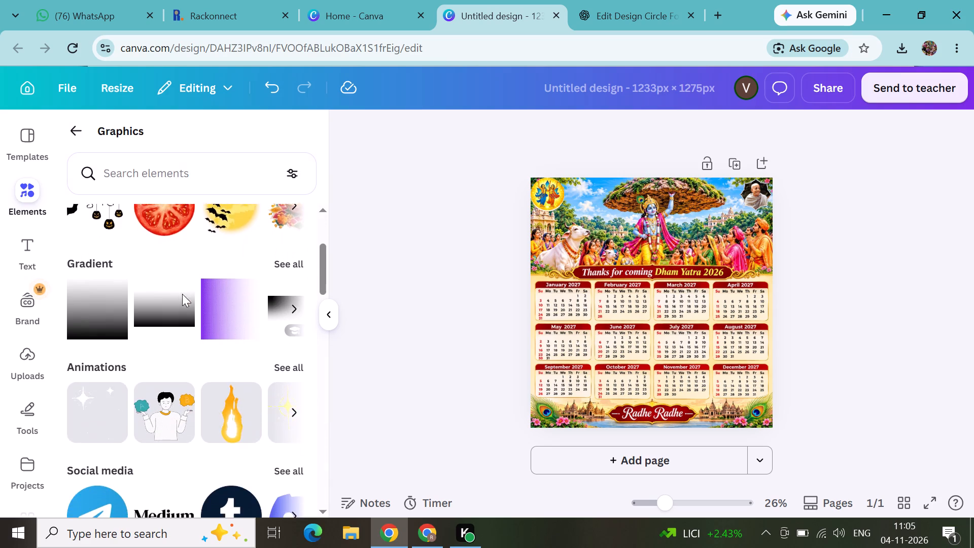
scroll(182, 294, down, 2)
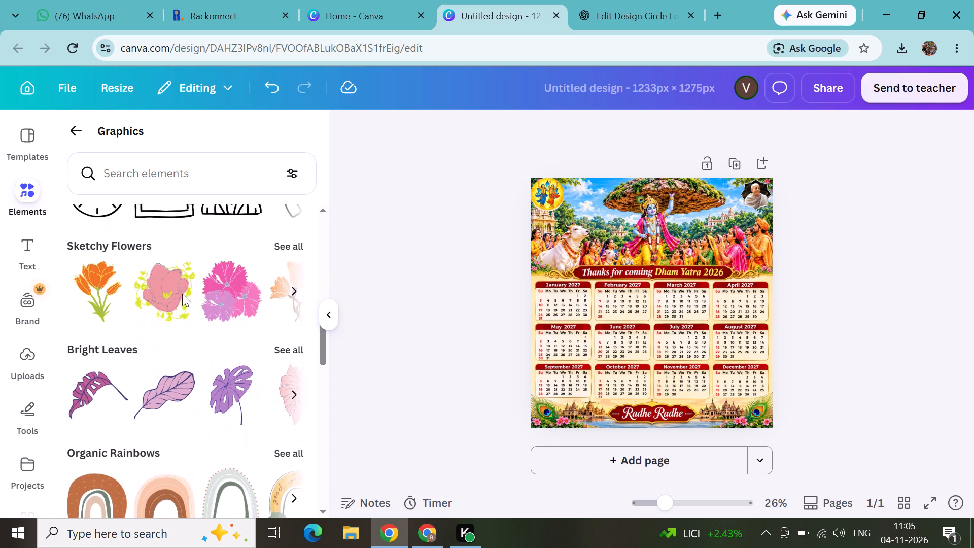
scroll(182, 294, down, 3)
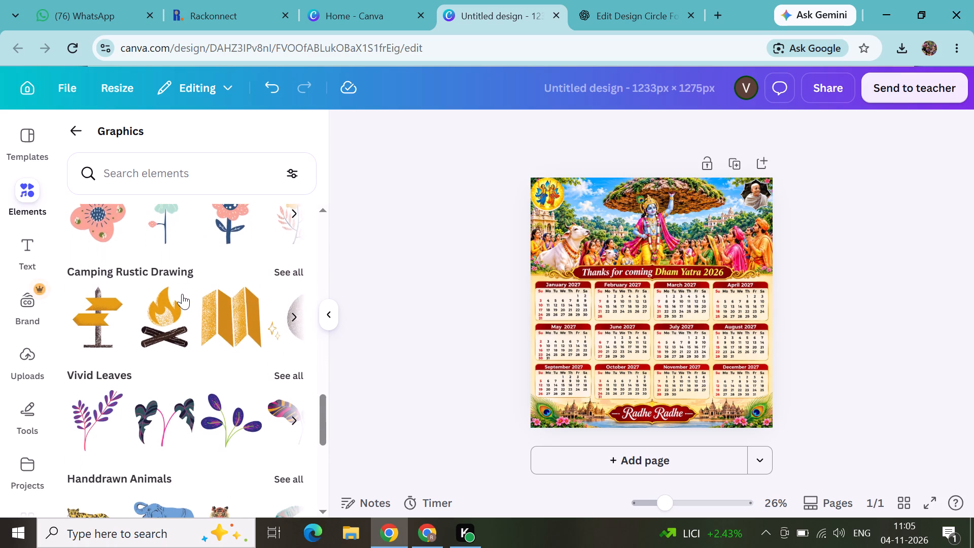
scroll(182, 294, down, 4)
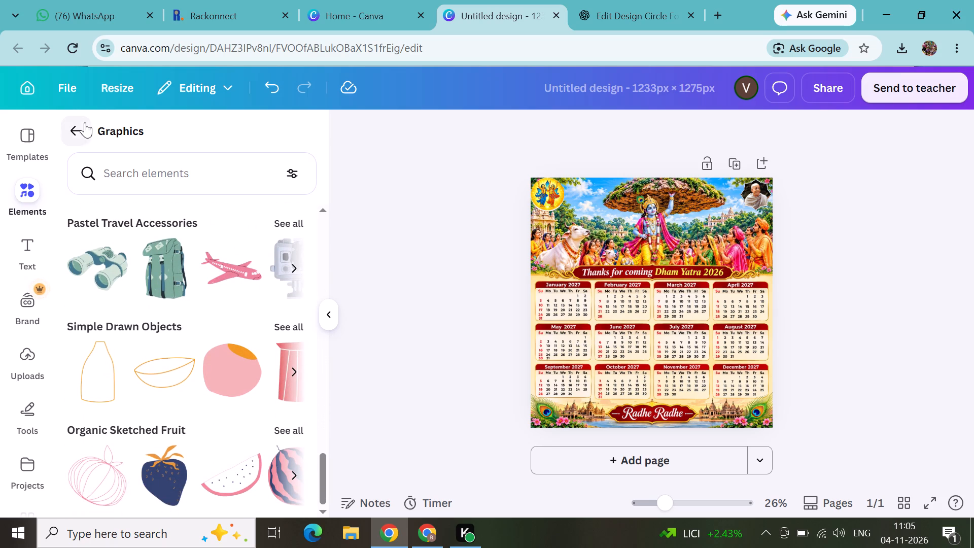
click(79, 127)
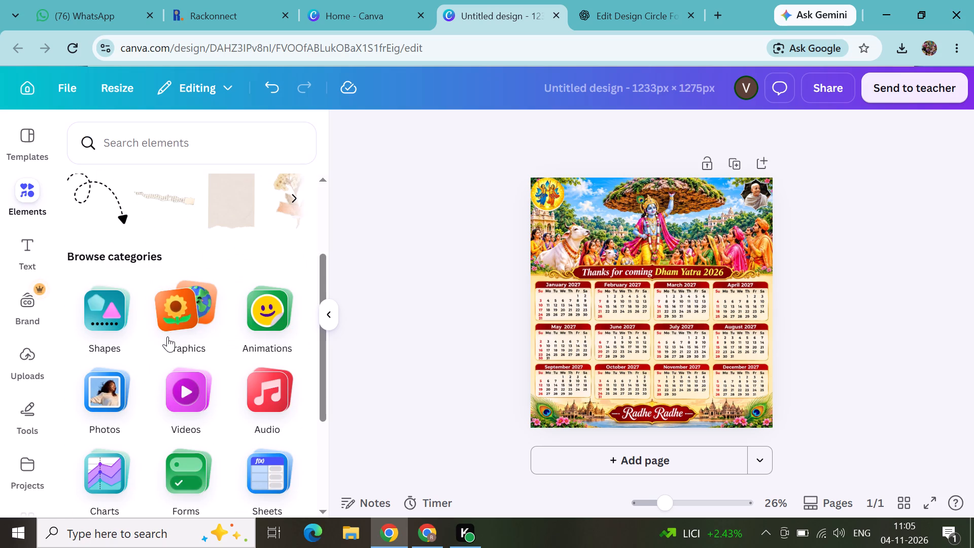
Browse the Frames category of the elements library for a frame that suits the calendar.
scroll(230, 374, down, 1)
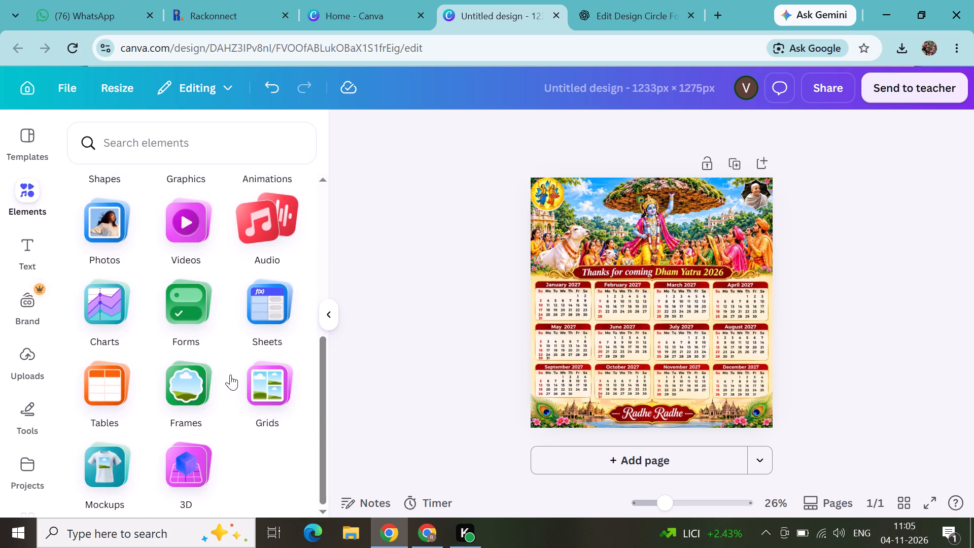
scroll(230, 374, down, 1)
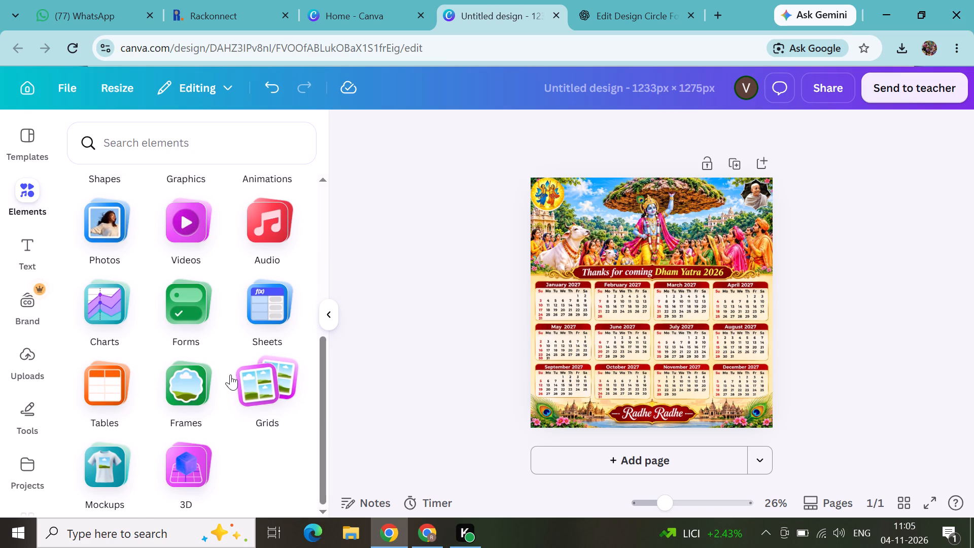
click(190, 390)
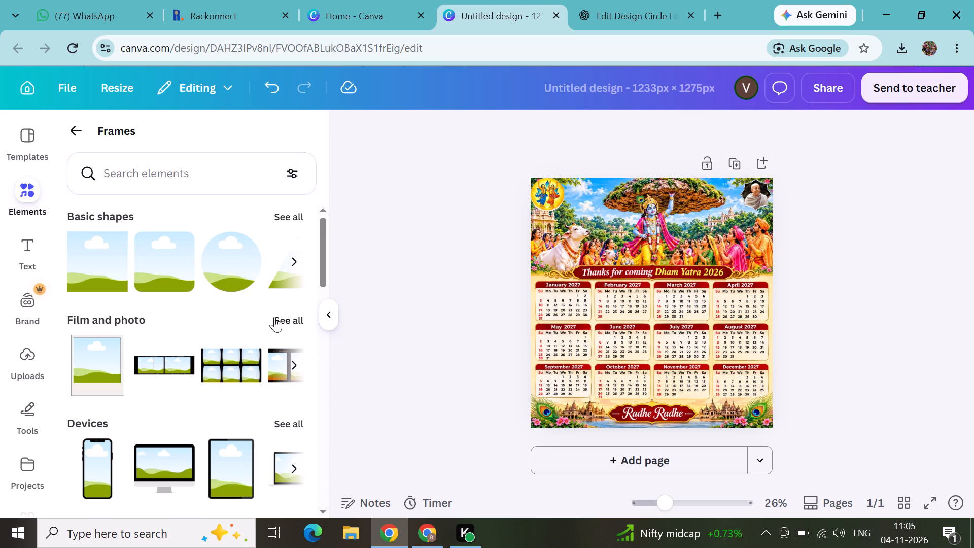
scroll(271, 320, down, 3)
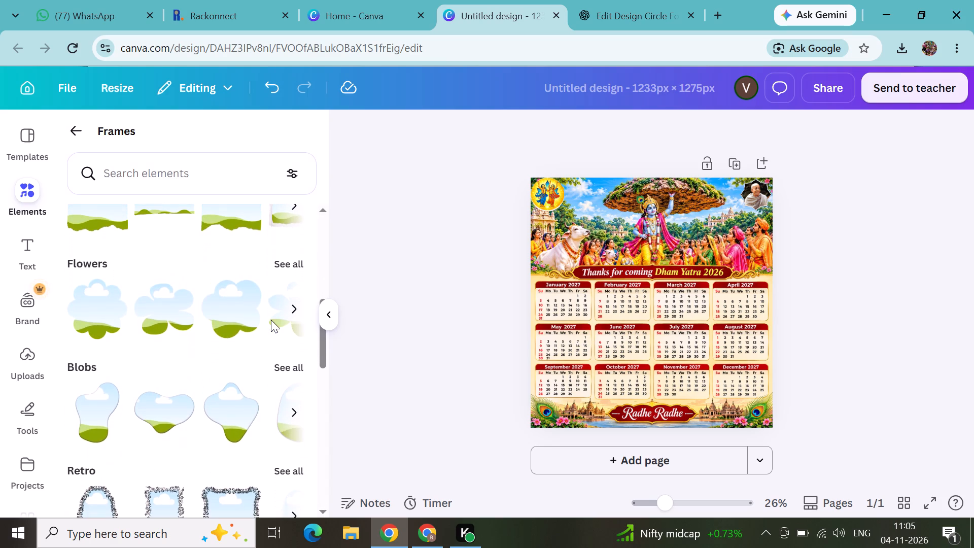
scroll(271, 320, down, 2)
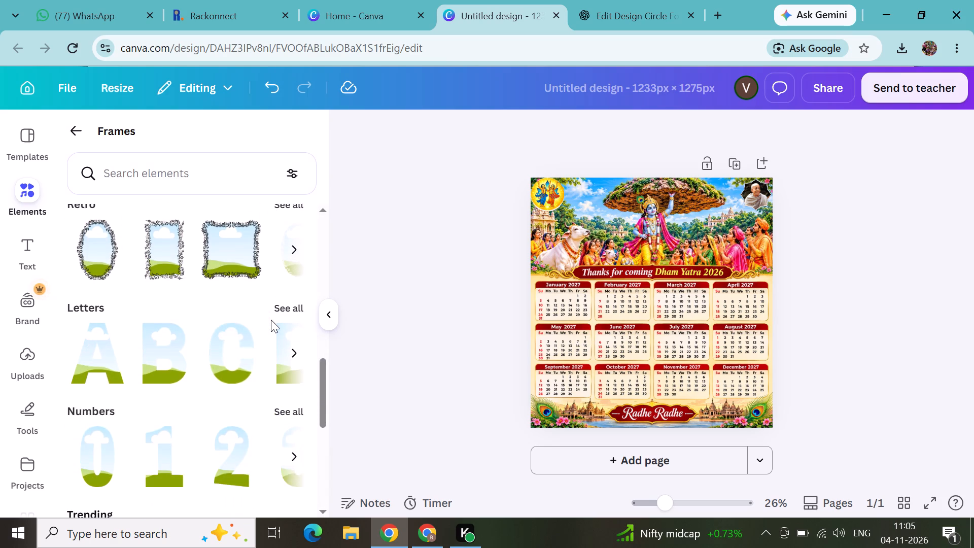
scroll(271, 320, down, 3)
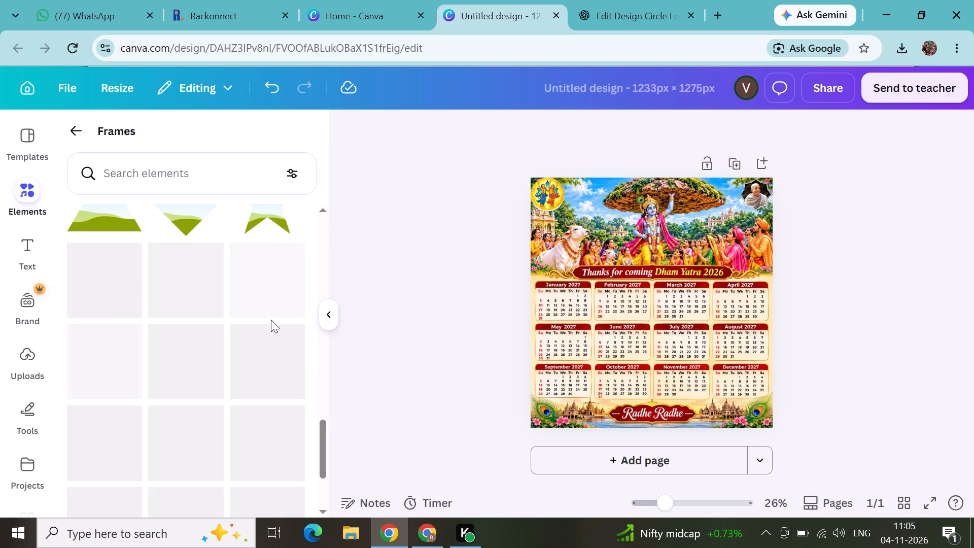
scroll(271, 320, down, 1)
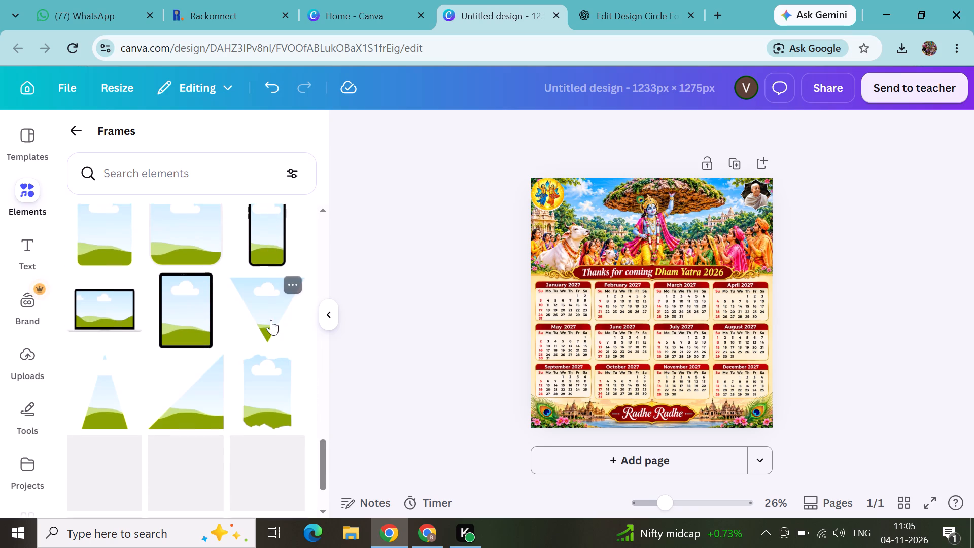
scroll(271, 320, down, 2)
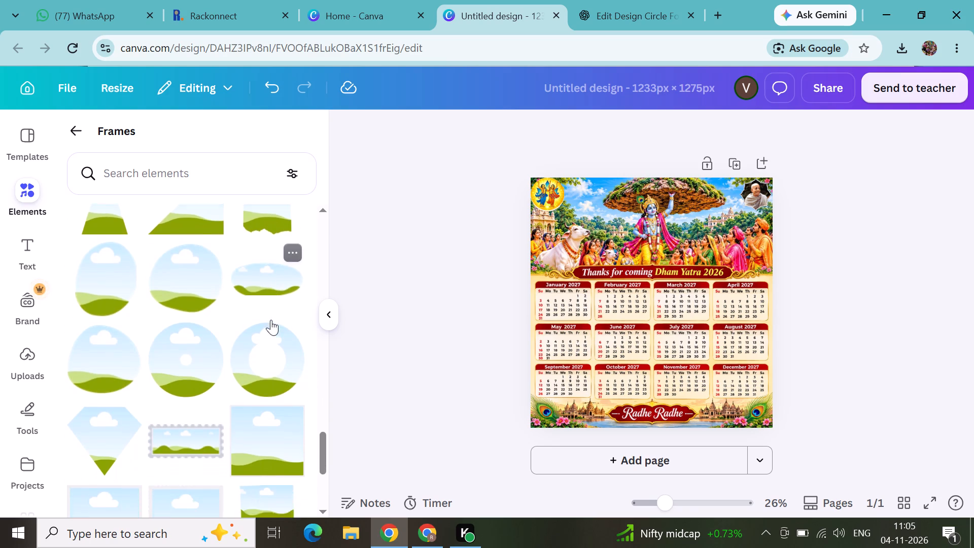
scroll(271, 320, down, 1)
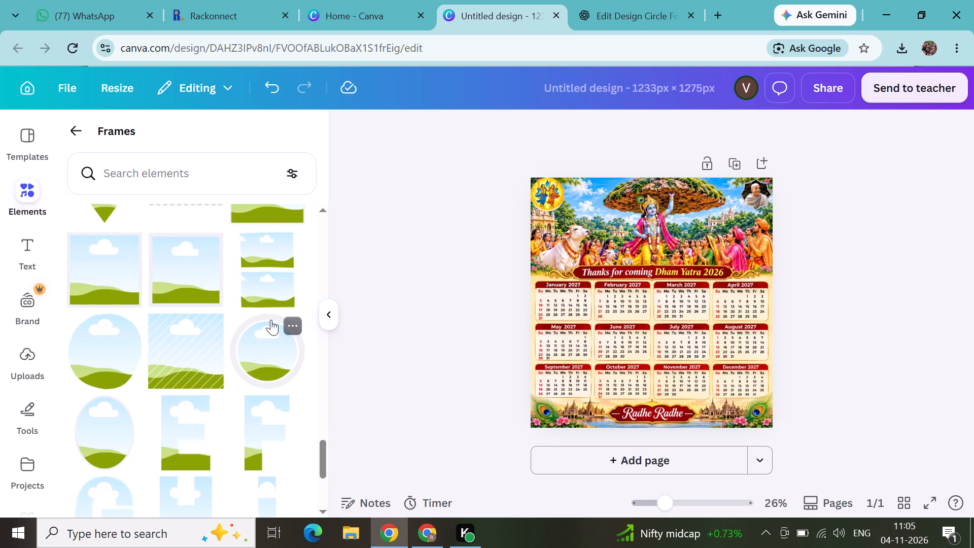
scroll(271, 320, down, 1)
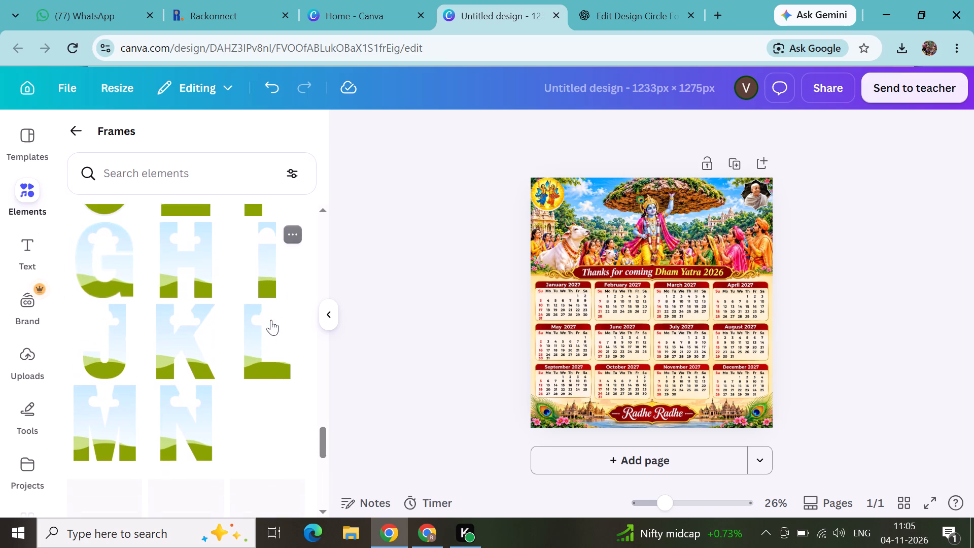
scroll(271, 320, down, 2)
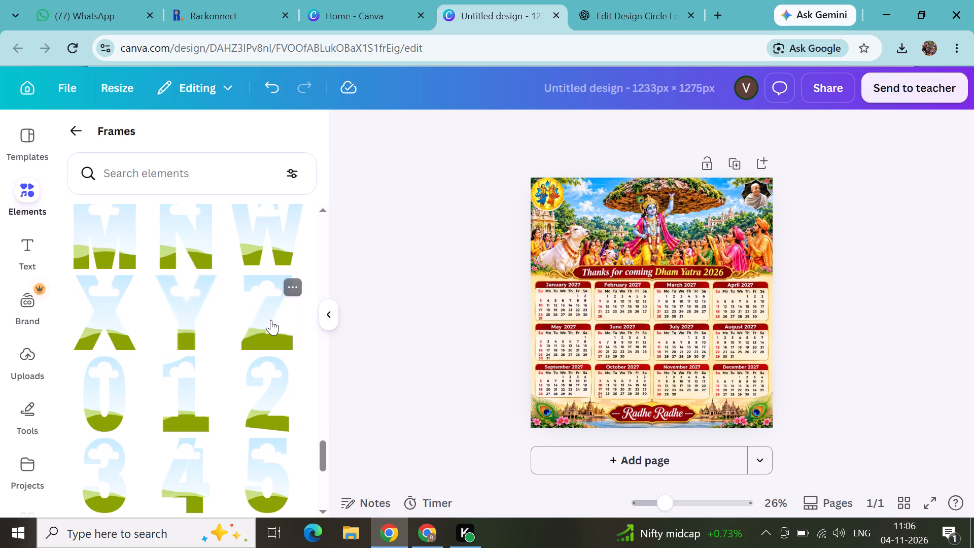
scroll(271, 320, up, 19)
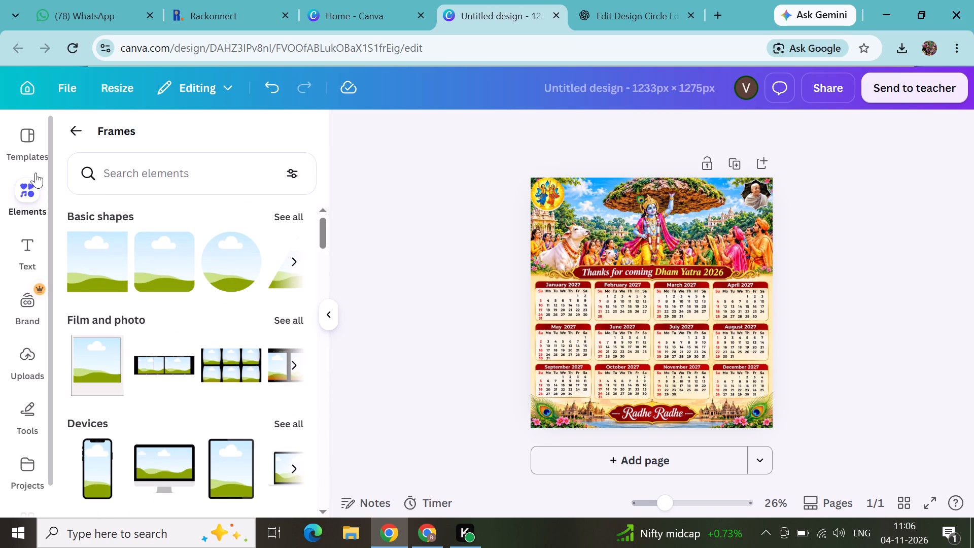
click(79, 127)
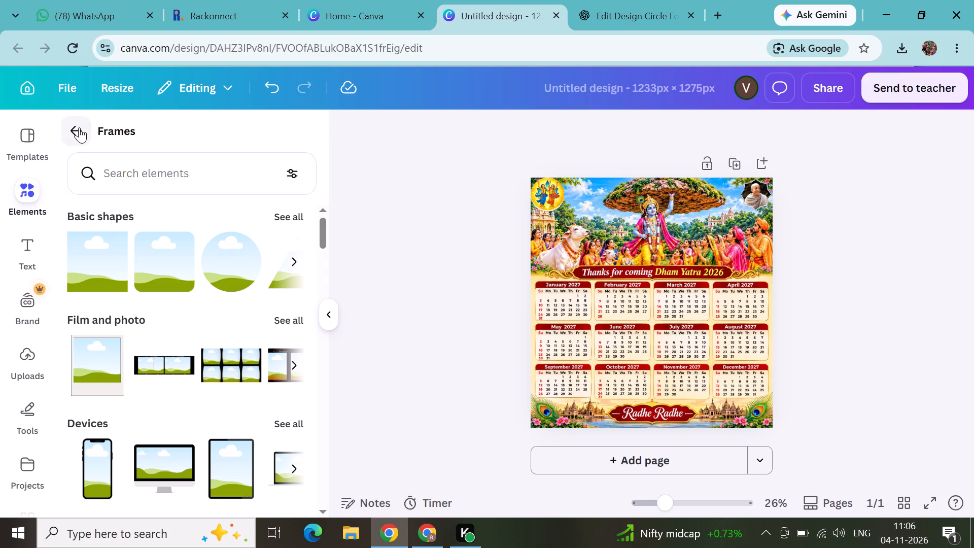
Browse the Shapes category of the elements library, including the full Abstract shapes collection, for a suitable shape.
scroll(151, 273, up, 11)
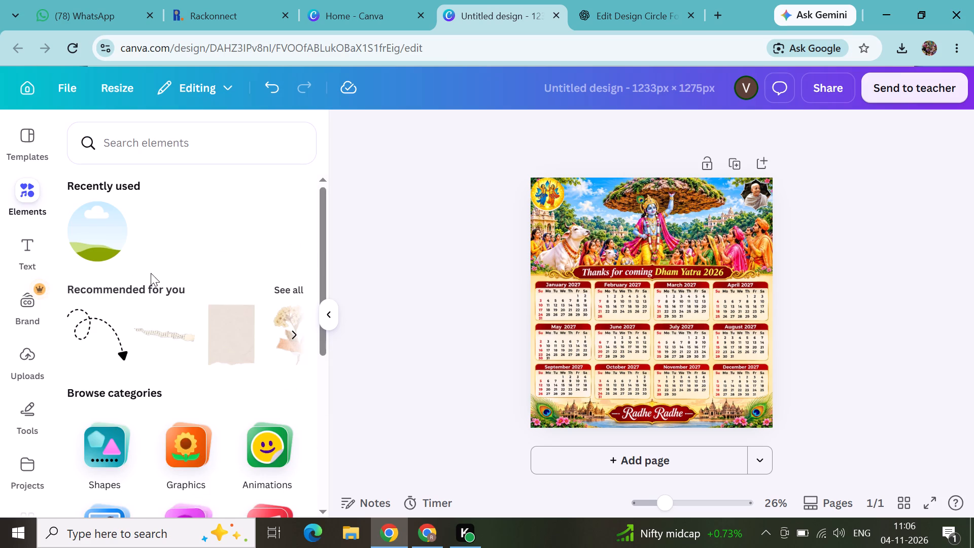
scroll(151, 273, up, 2)
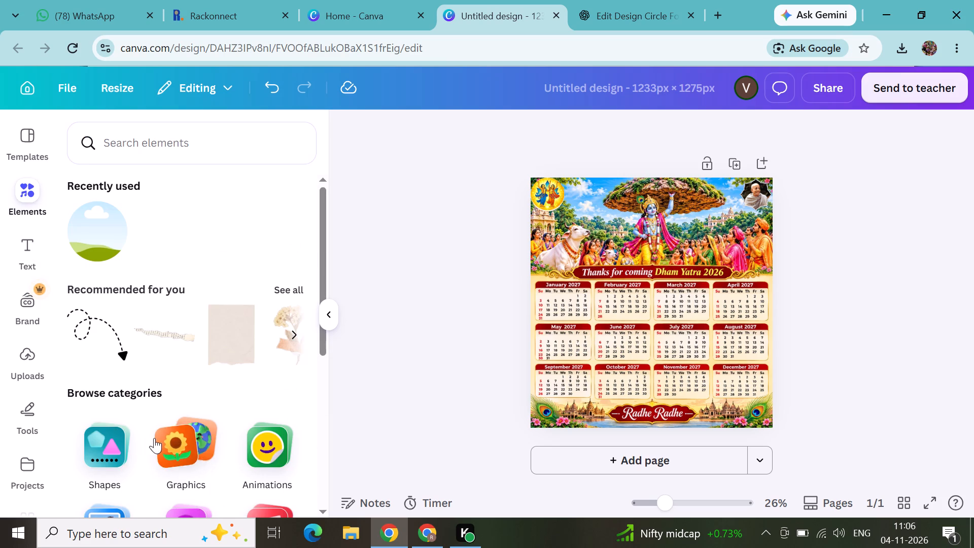
click(108, 453)
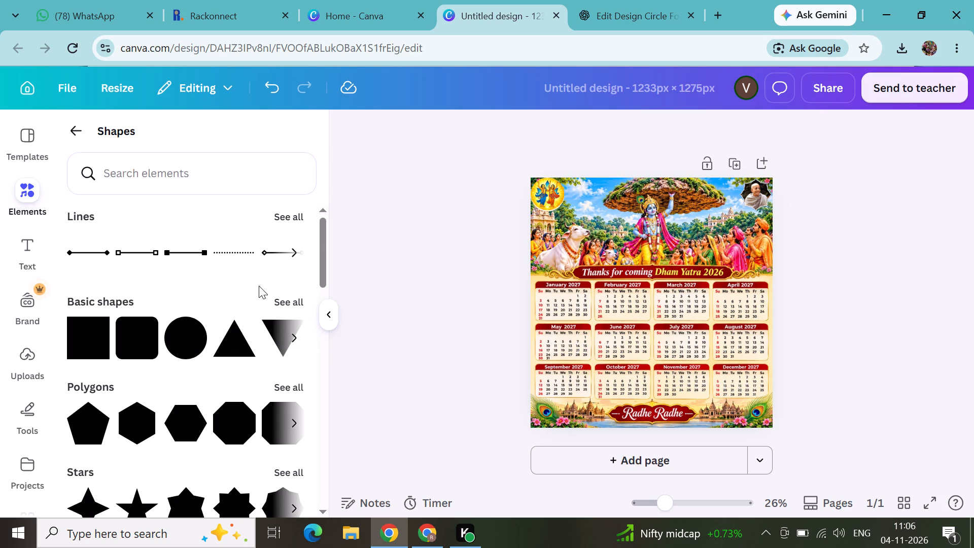
scroll(198, 308, down, 1)
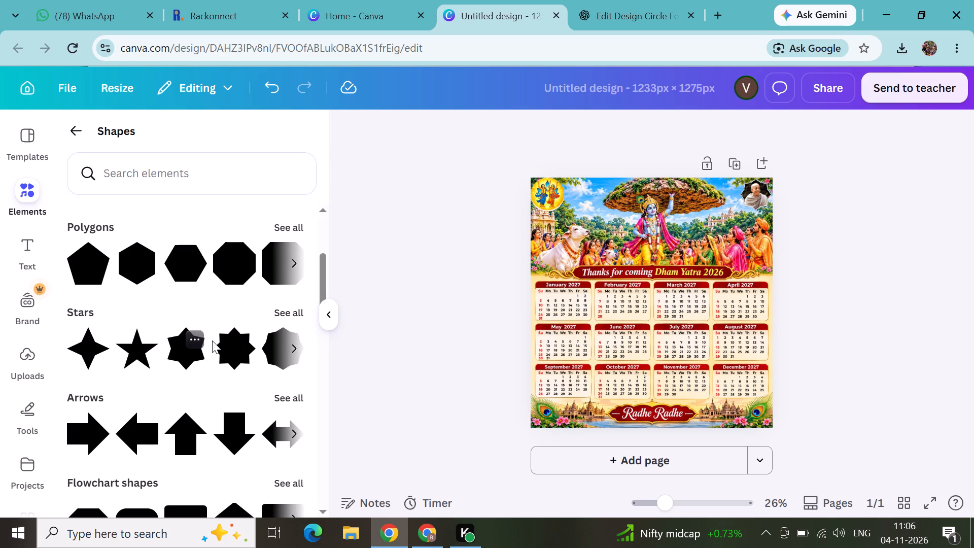
scroll(210, 346, down, 1)
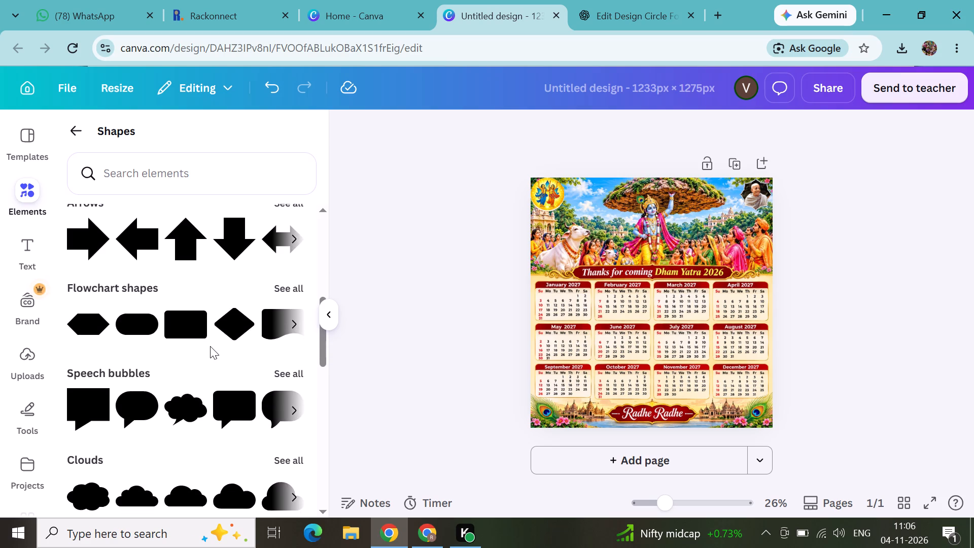
scroll(210, 346, down, 1)
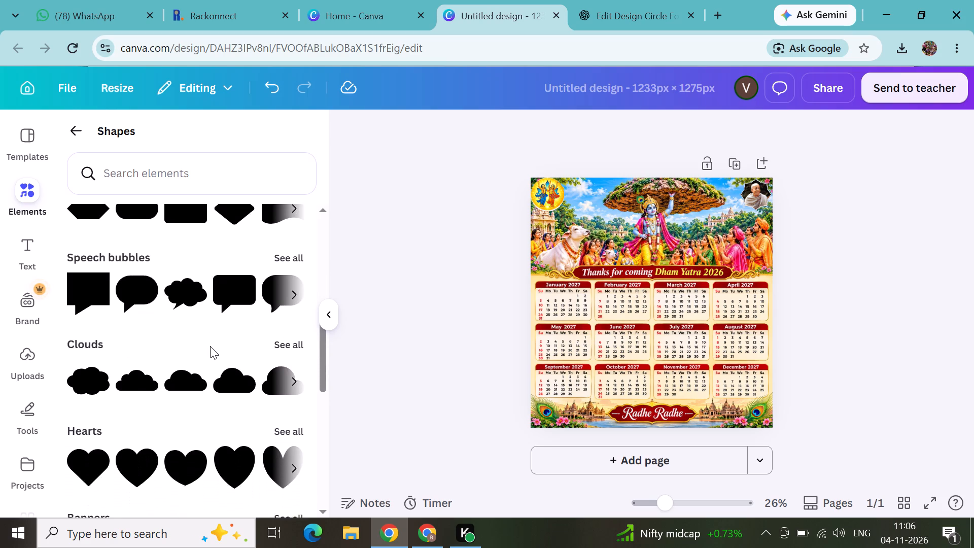
scroll(210, 346, down, 2)
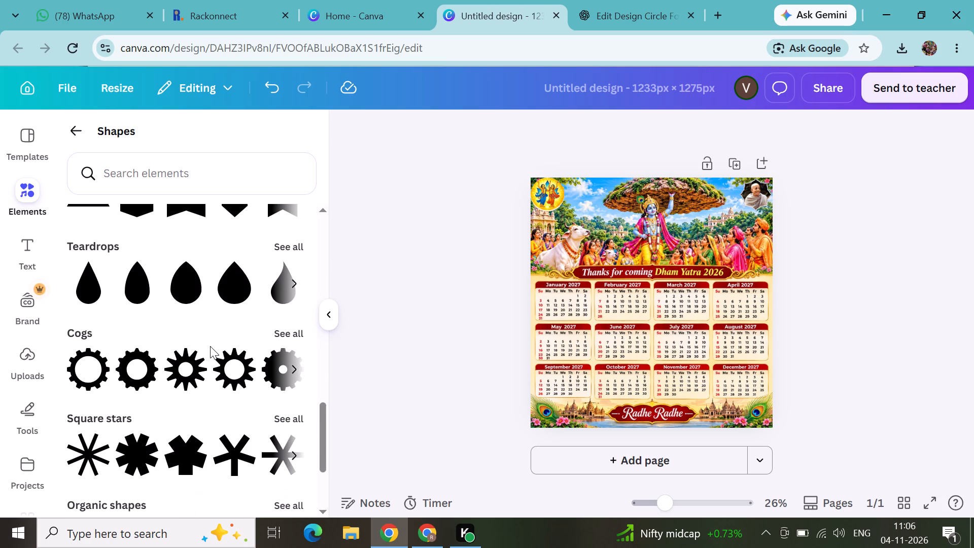
scroll(210, 346, down, 1)
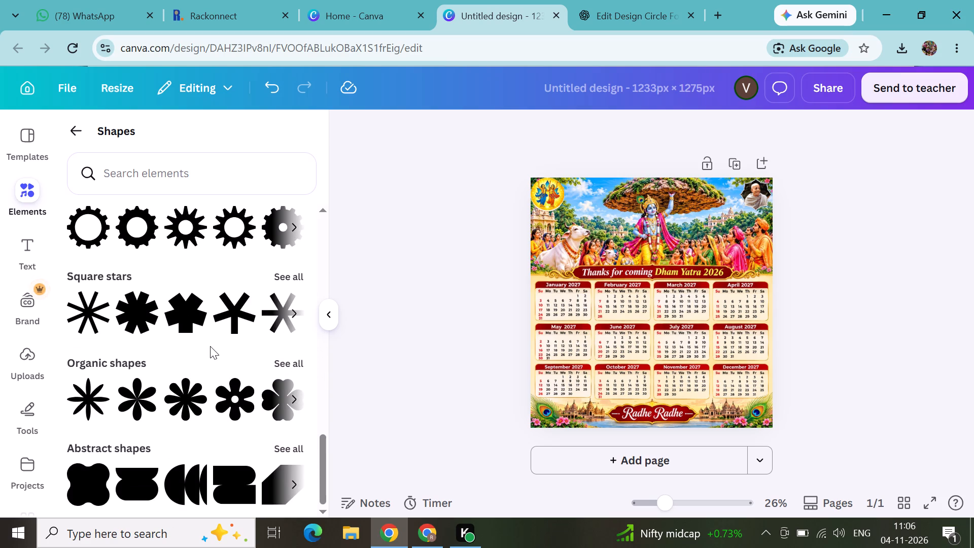
scroll(210, 346, down, 1)
scroll(210, 346, up, 1)
scroll(210, 346, down, 1)
click(283, 444)
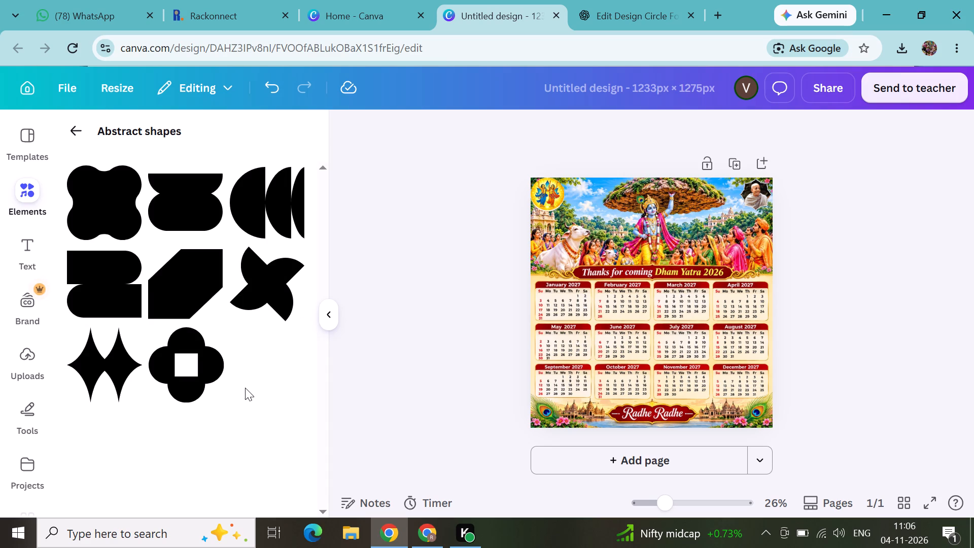
click(78, 131)
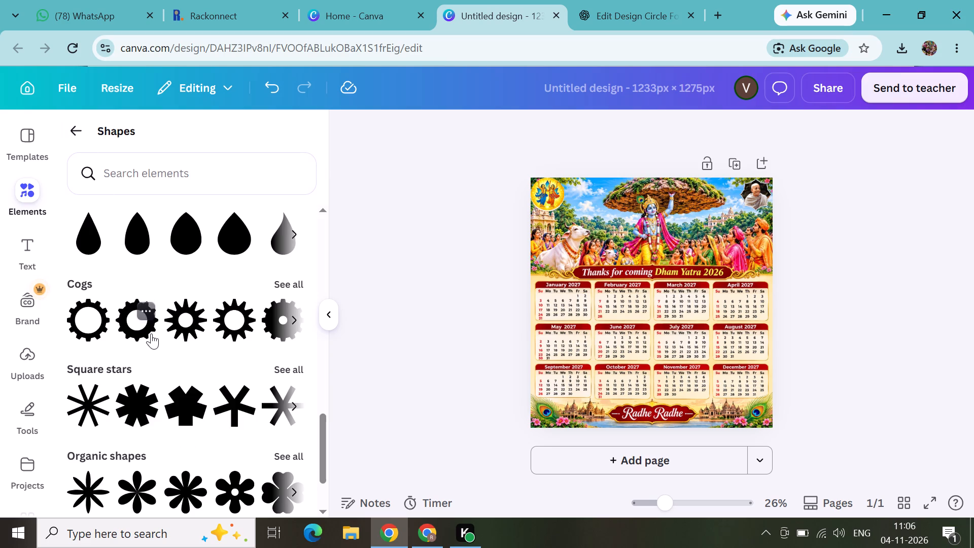
Examine the full Flowchart shapes and Stars collections for a shape that suits the calendar.
scroll(151, 333, up, 3)
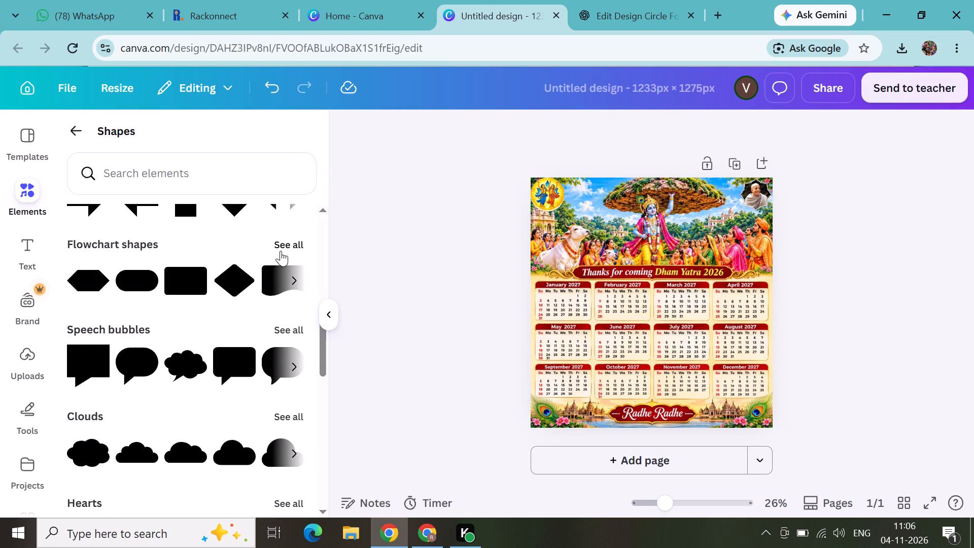
click(287, 248)
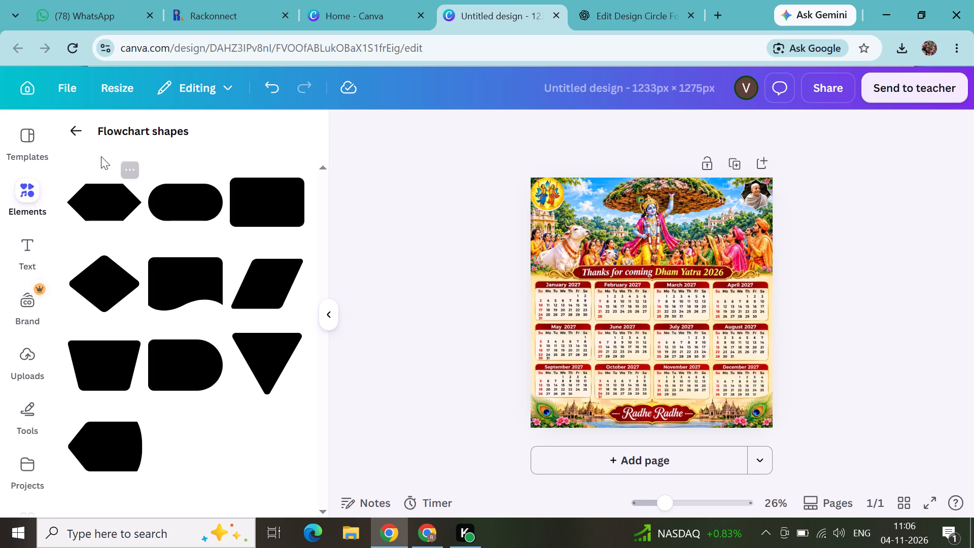
click(76, 135)
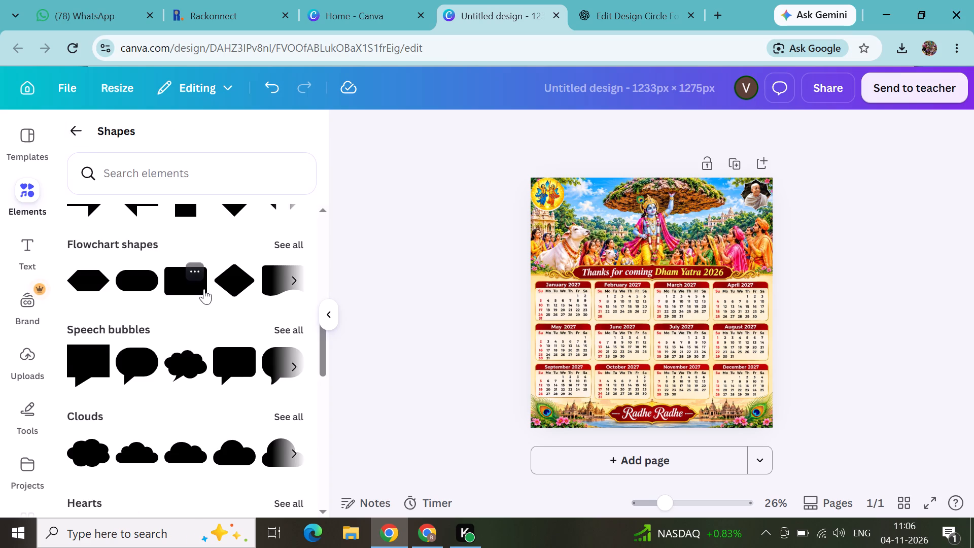
scroll(204, 289, up, 2)
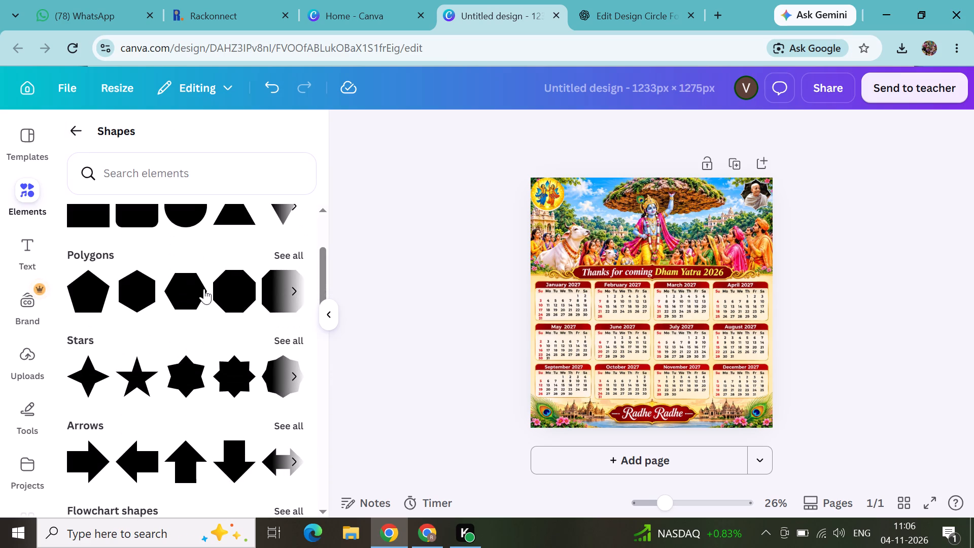
click(295, 338)
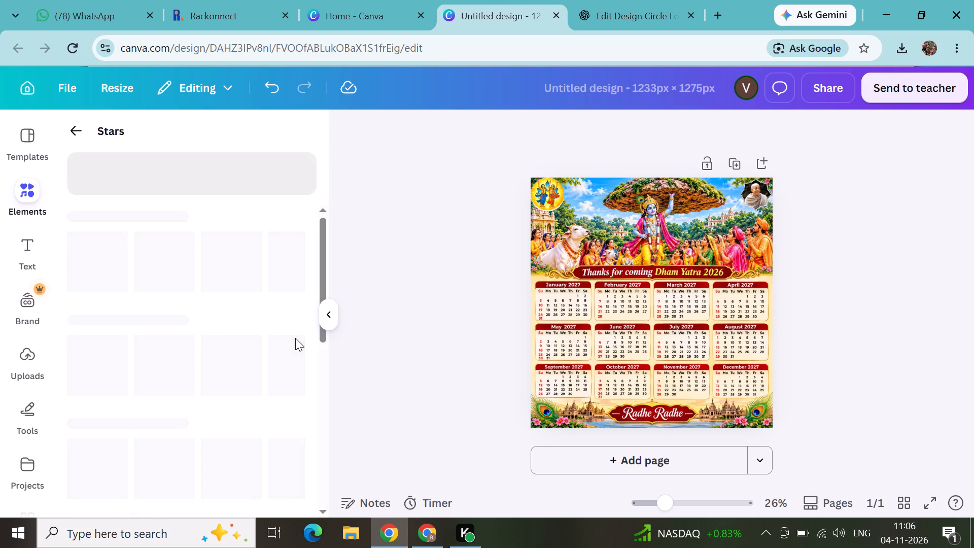
scroll(193, 373, down, 1)
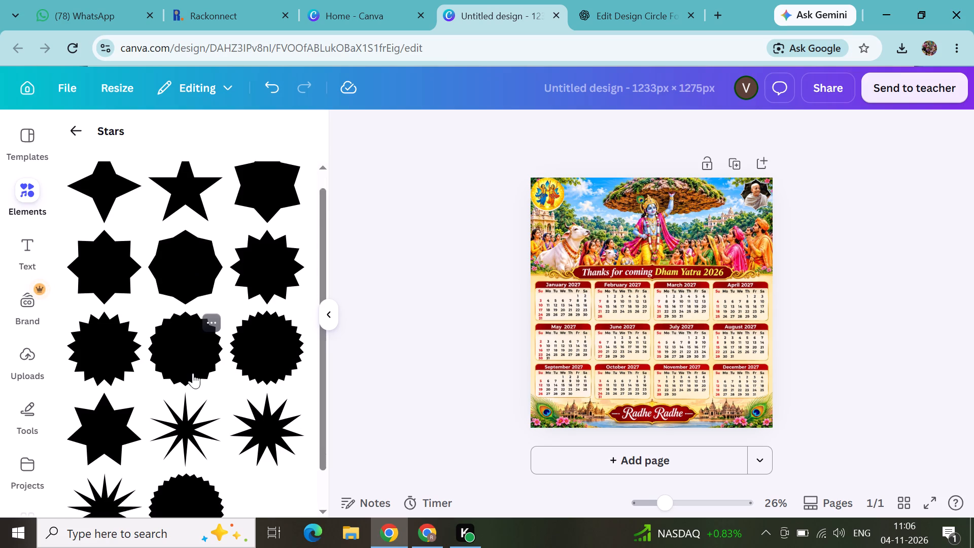
scroll(193, 373, down, 1)
scroll(193, 373, up, 1)
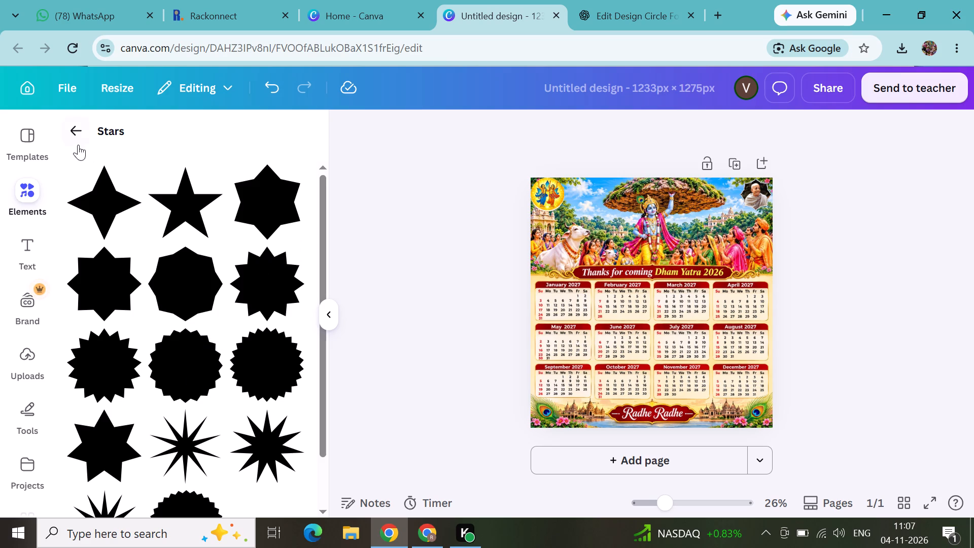
click(88, 124)
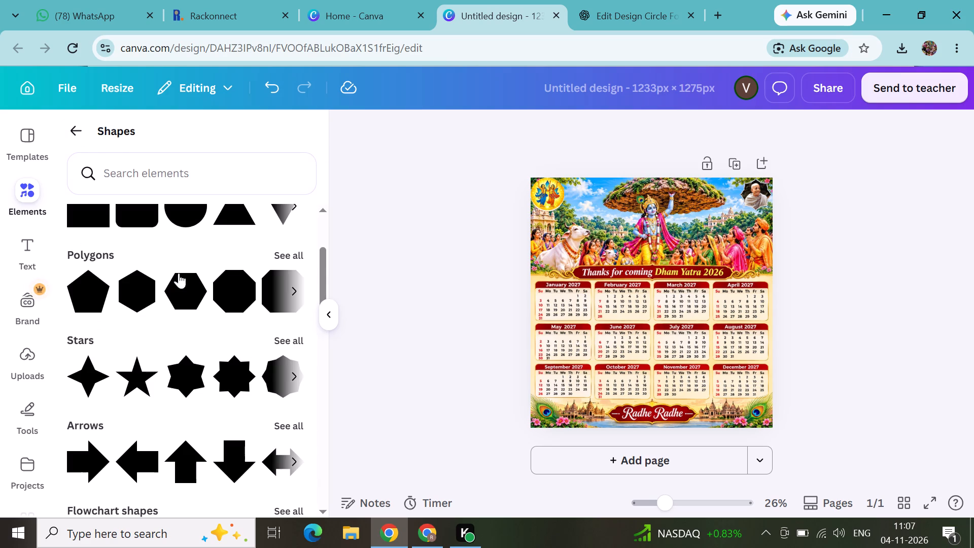
Add the last, nearly circular black polygon from the full Polygons collection to the calendar page.
scroll(180, 294, up, 1)
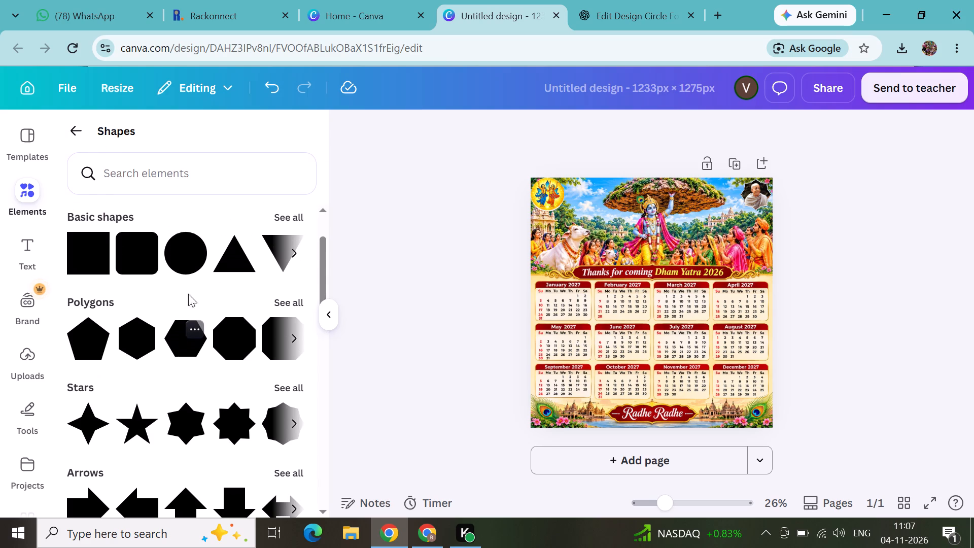
click(294, 306)
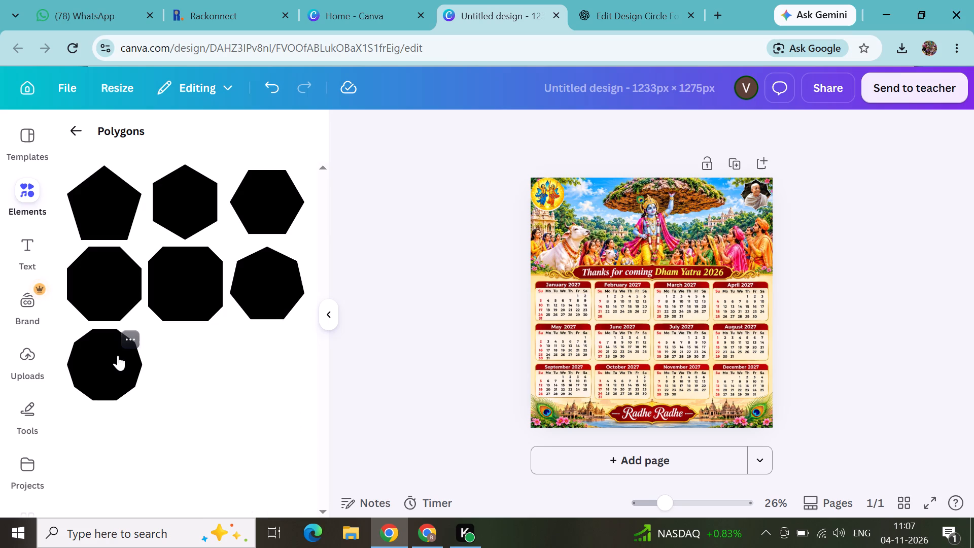
click(118, 355)
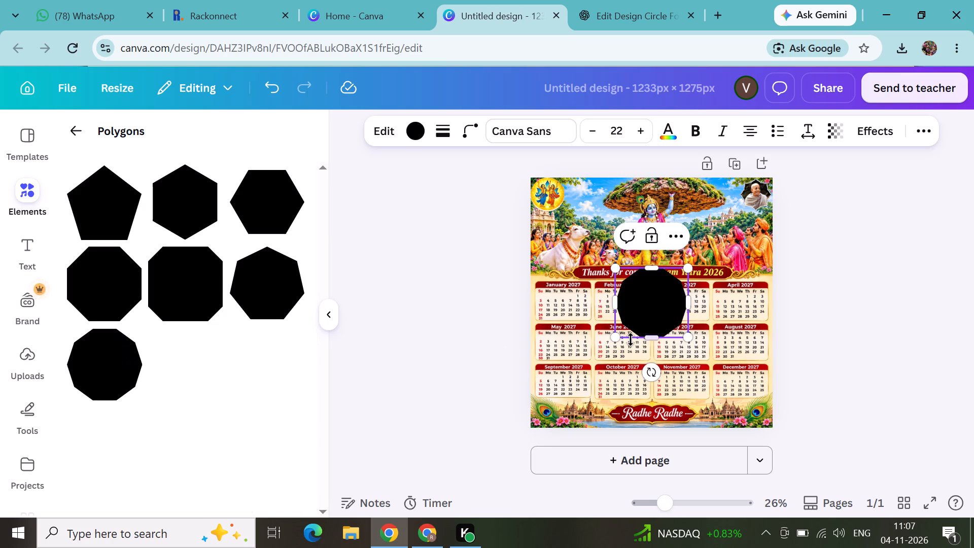
Stretch the black polygon horizontally into a wide banner running across the calendar past the page's right edge.
drag(694, 299, 751, 305)
drag(751, 305, 771, 306)
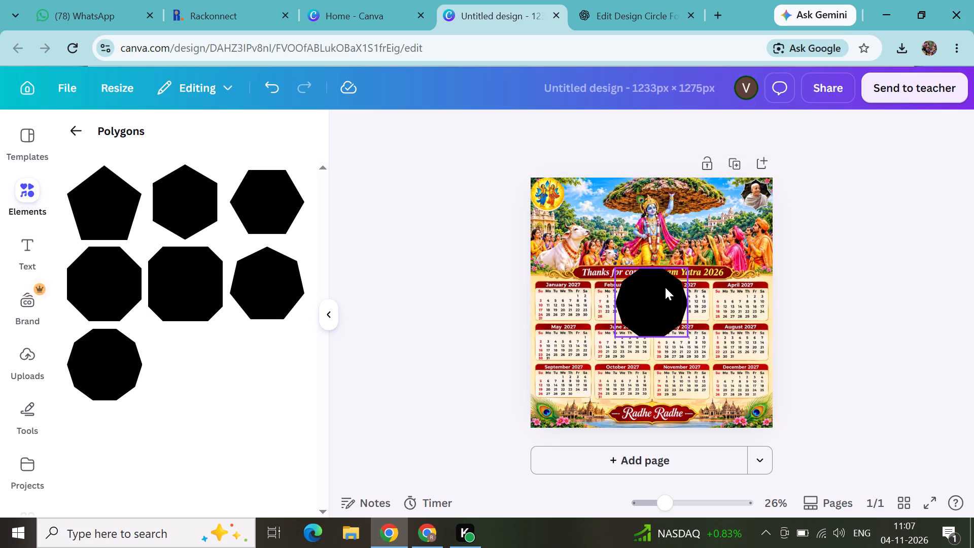
click(665, 290)
drag(688, 300, 714, 302)
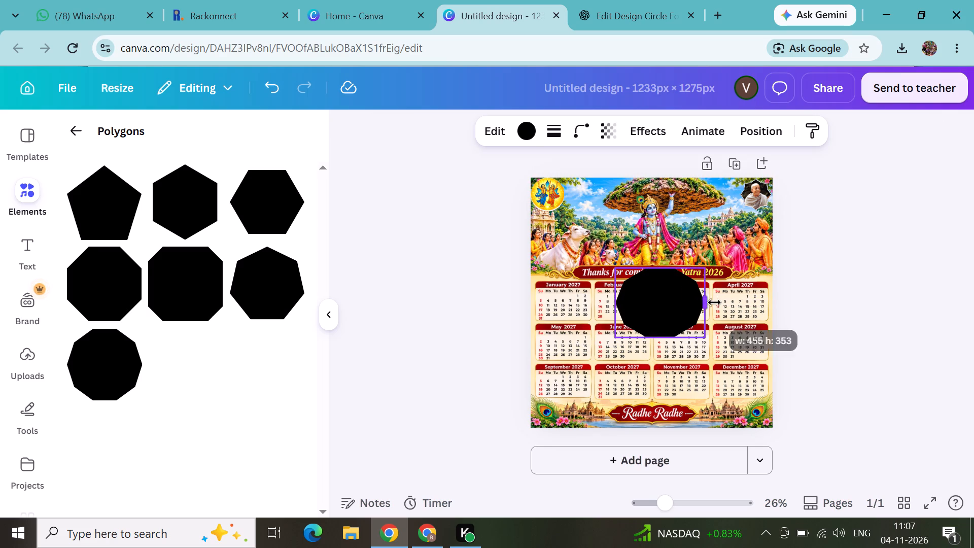
drag(714, 302, 800, 299)
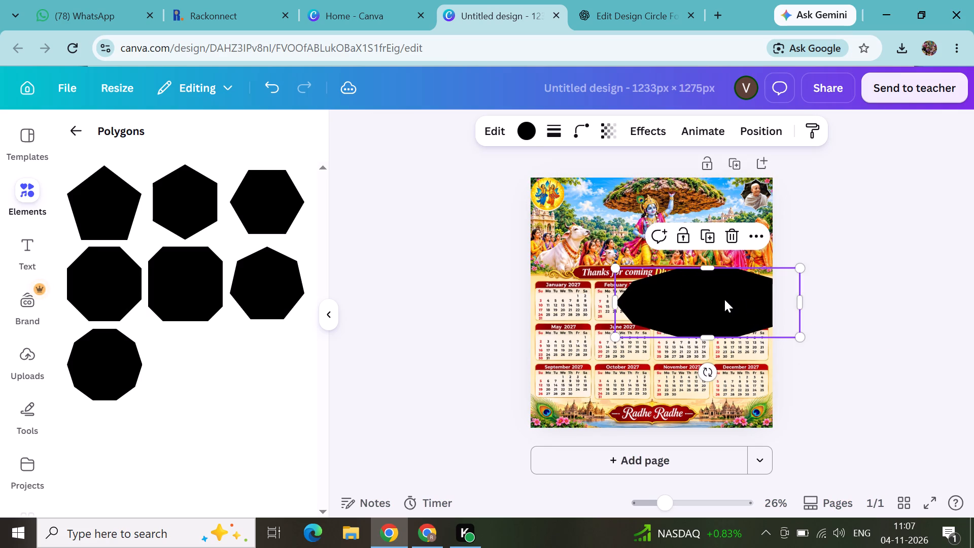
drag(724, 299, 643, 307)
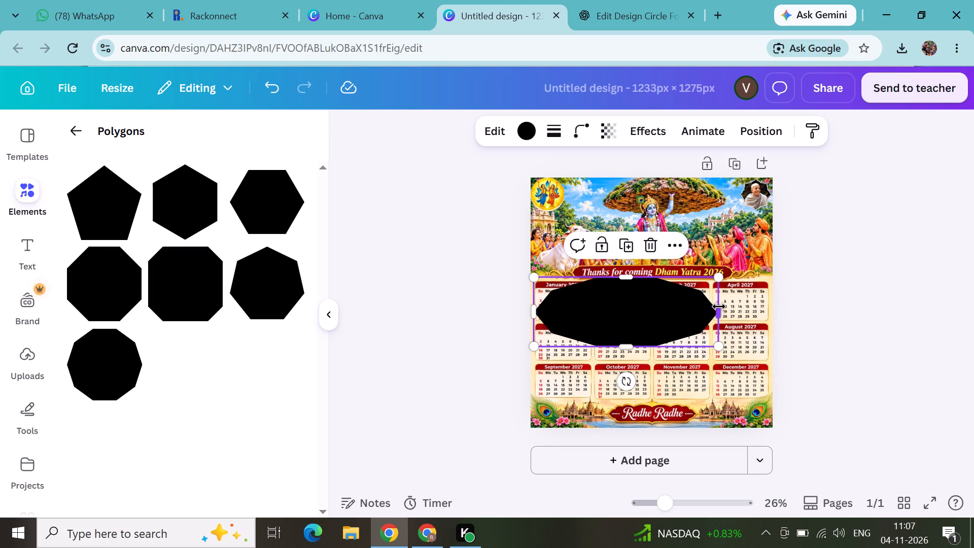
drag(719, 306, 796, 317)
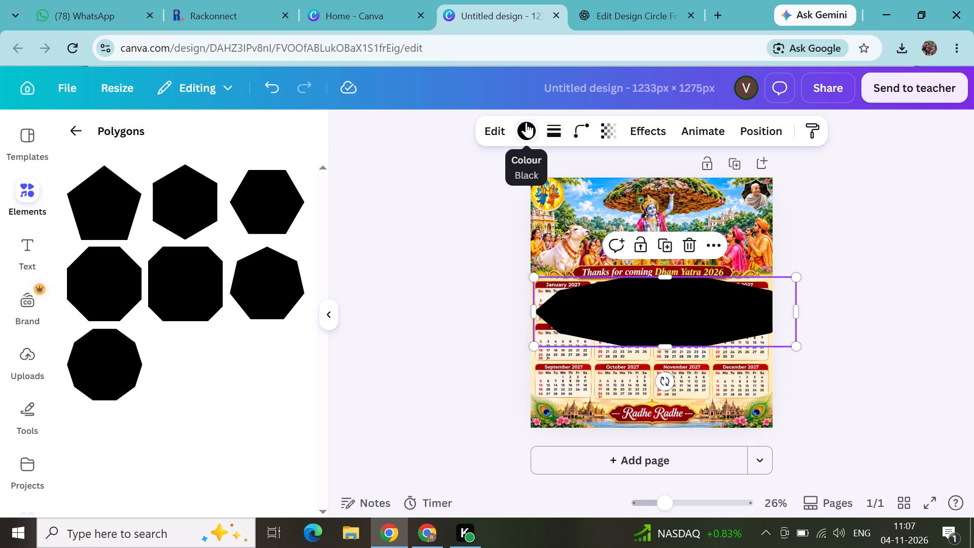
Fill the stretched polygon with the dark red from the calendar picture's photo colours.
click(526, 122)
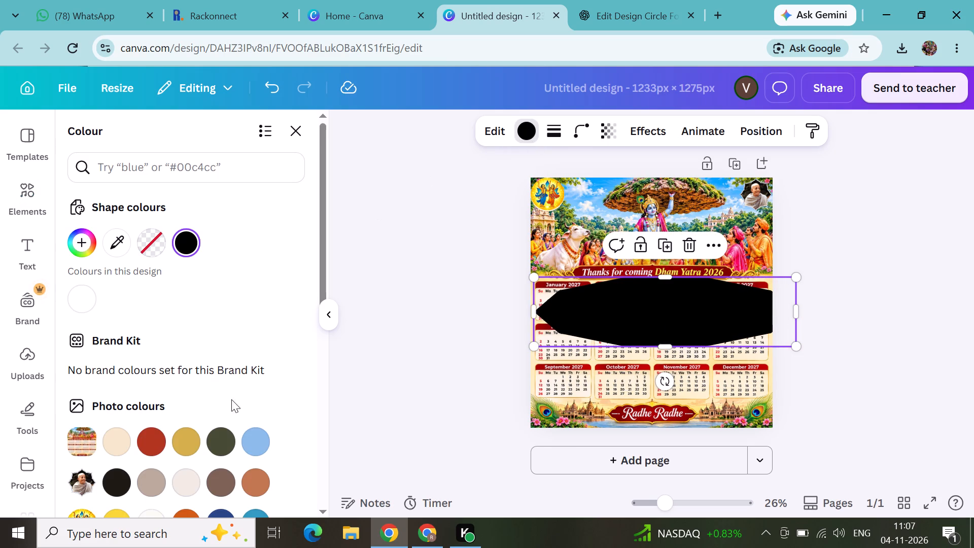
click(149, 437)
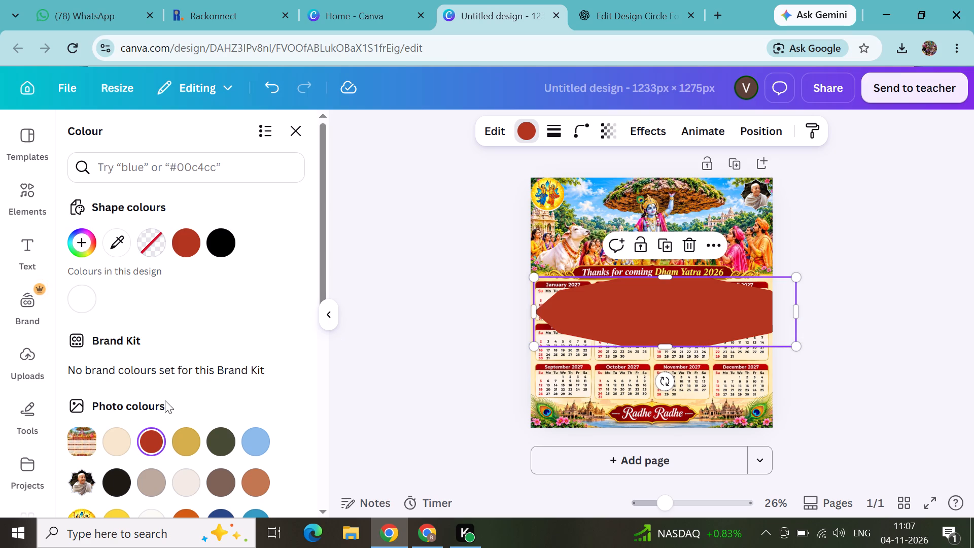
Give the red polygon a solid outline in the default yellow-to-orange gradient.
click(554, 126)
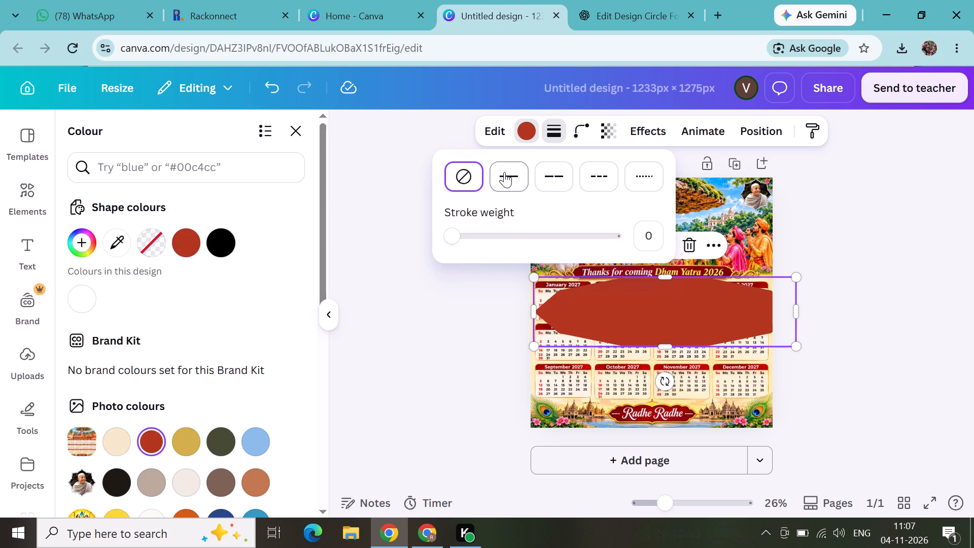
click(505, 173)
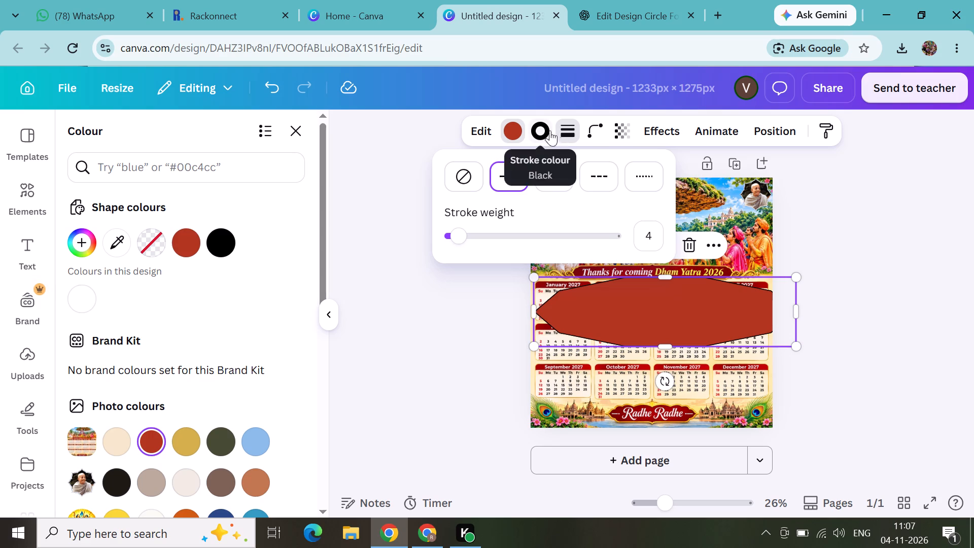
click(565, 135)
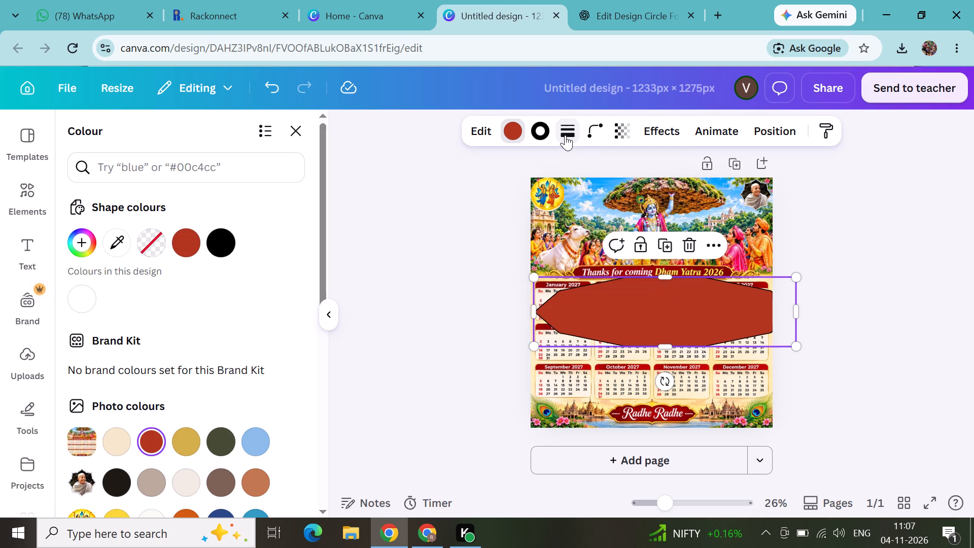
click(537, 132)
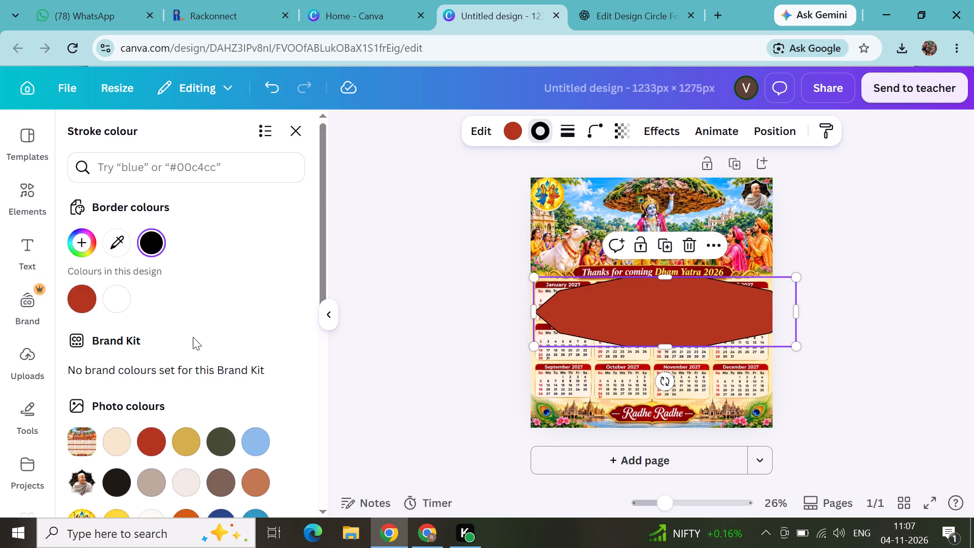
scroll(202, 358, down, 3)
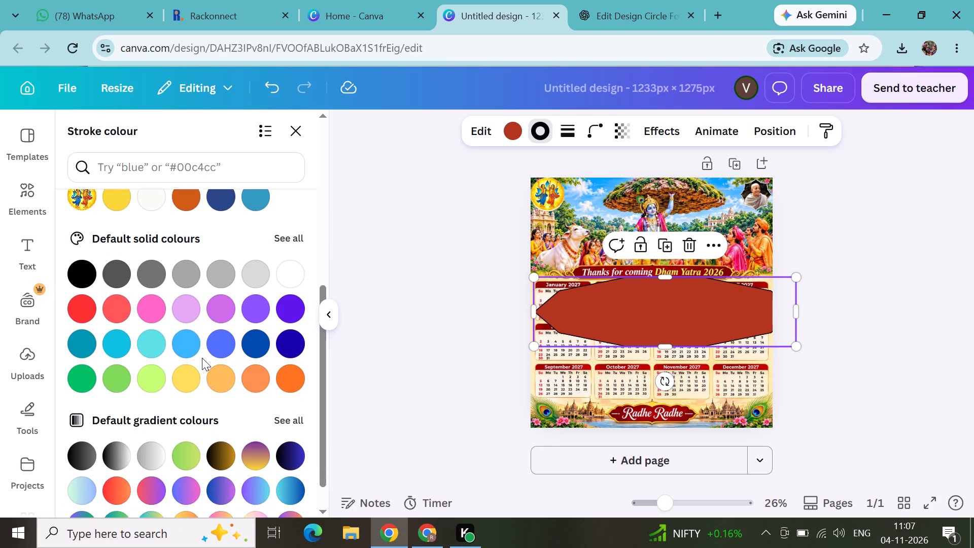
scroll(202, 358, down, 1)
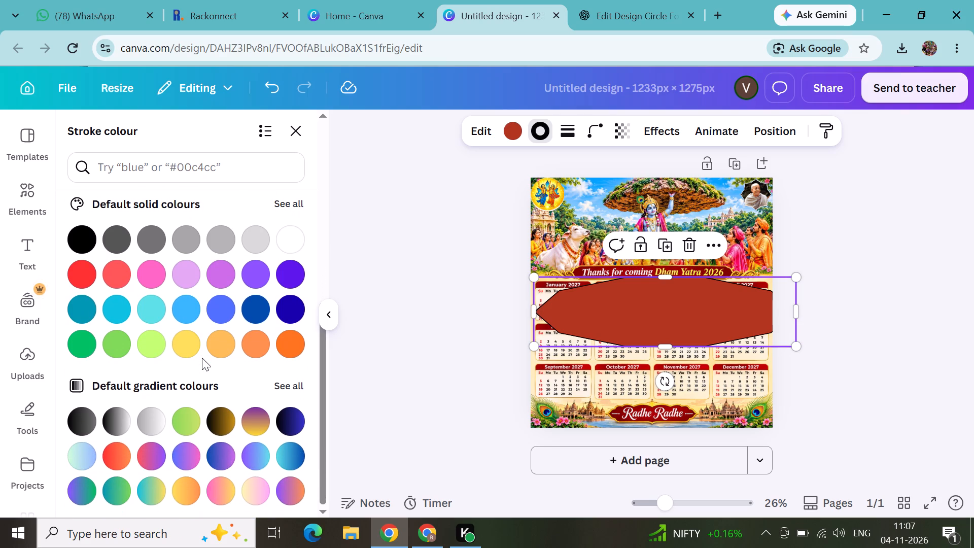
click(202, 358)
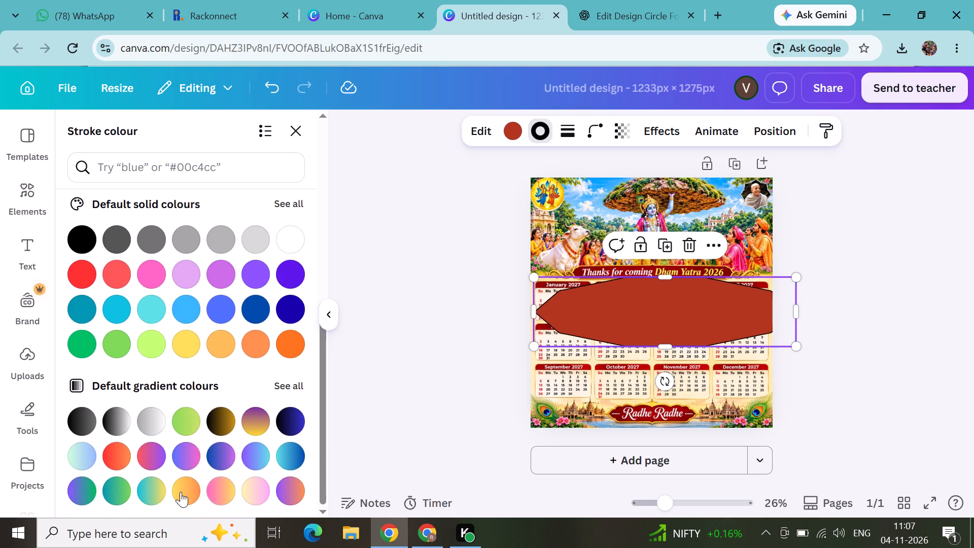
click(179, 491)
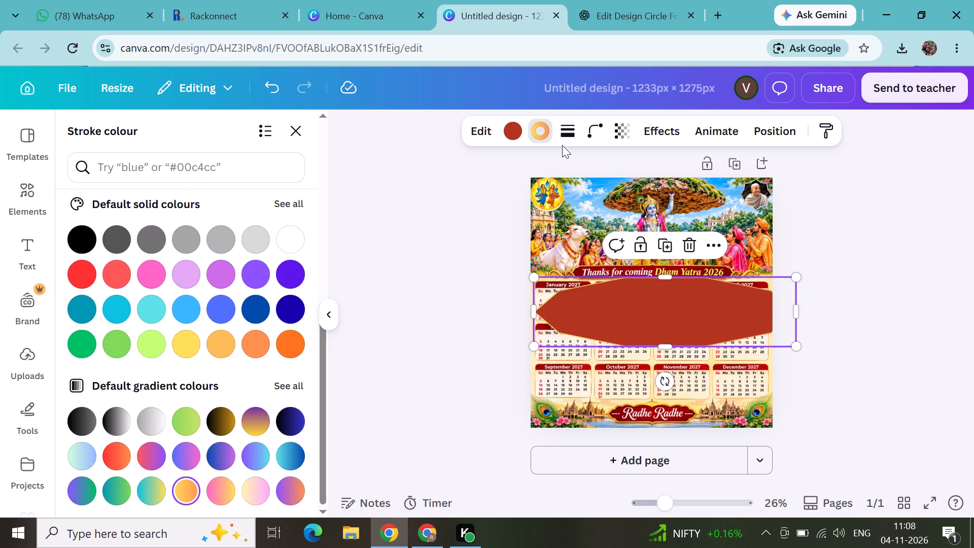
Set the polygon outline's stroke weight to 11.
click(568, 133)
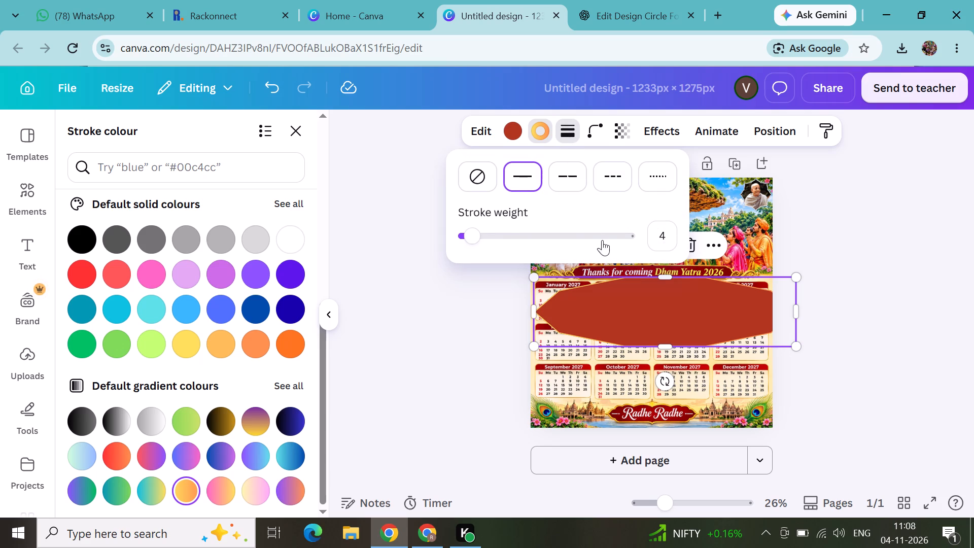
drag(476, 238, 476, 238)
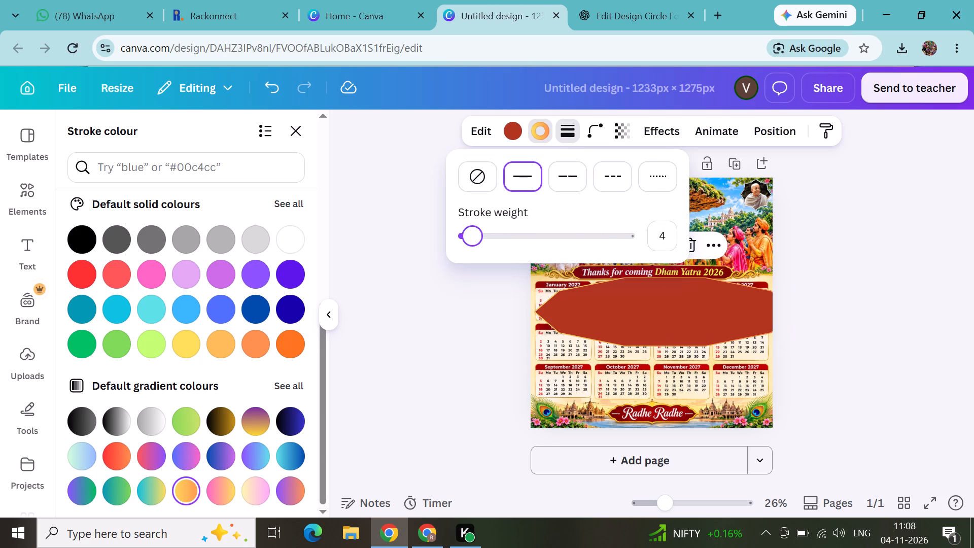
drag(476, 238, 482, 238)
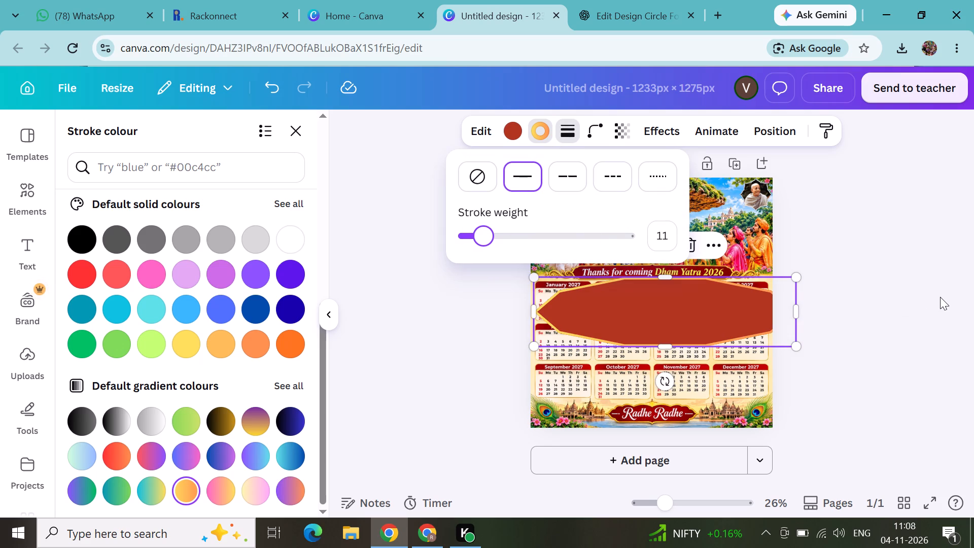
click(940, 297)
Scale the red polygon down to about 910 px wide, move it to the bottom of the page and flatten its height.
drag(752, 303, 733, 314)
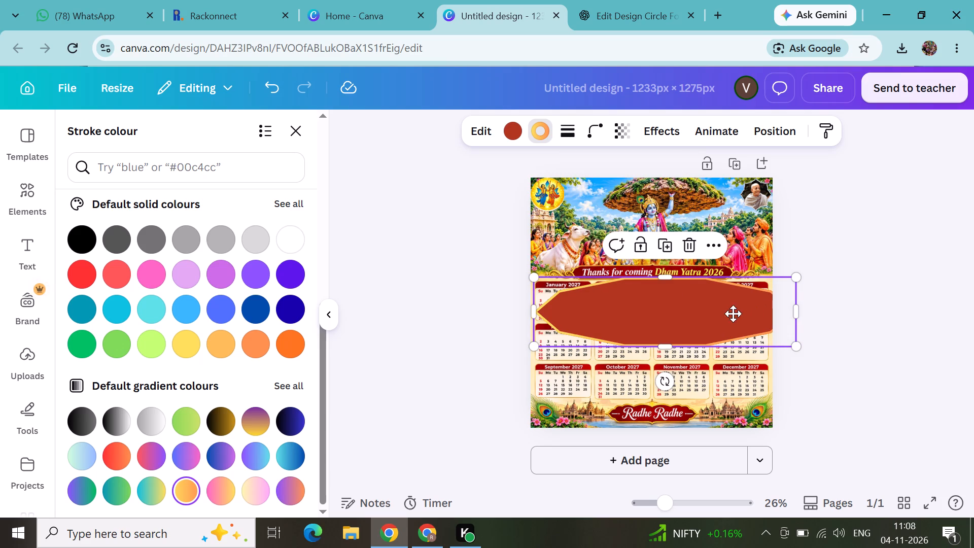
drag(733, 314, 717, 324)
drag(760, 366, 678, 337)
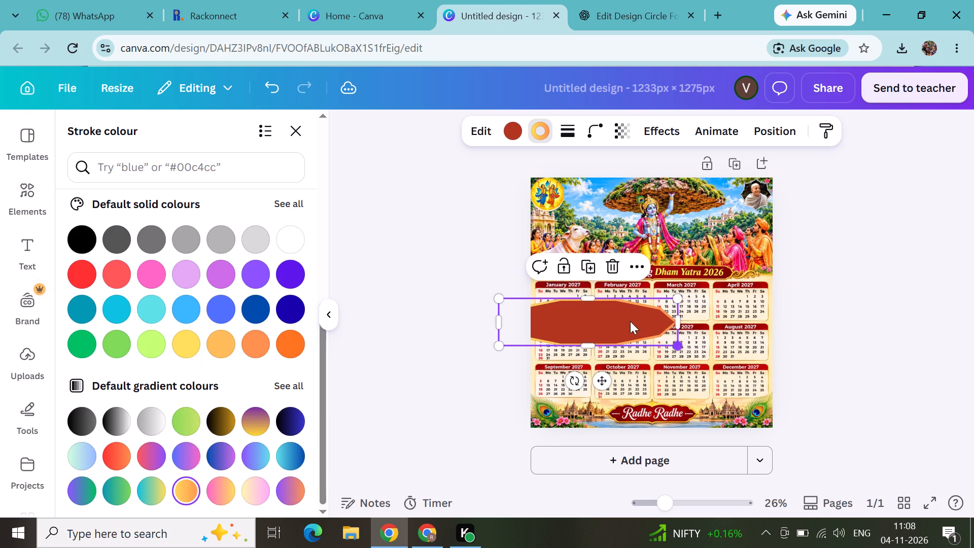
drag(617, 320, 687, 409)
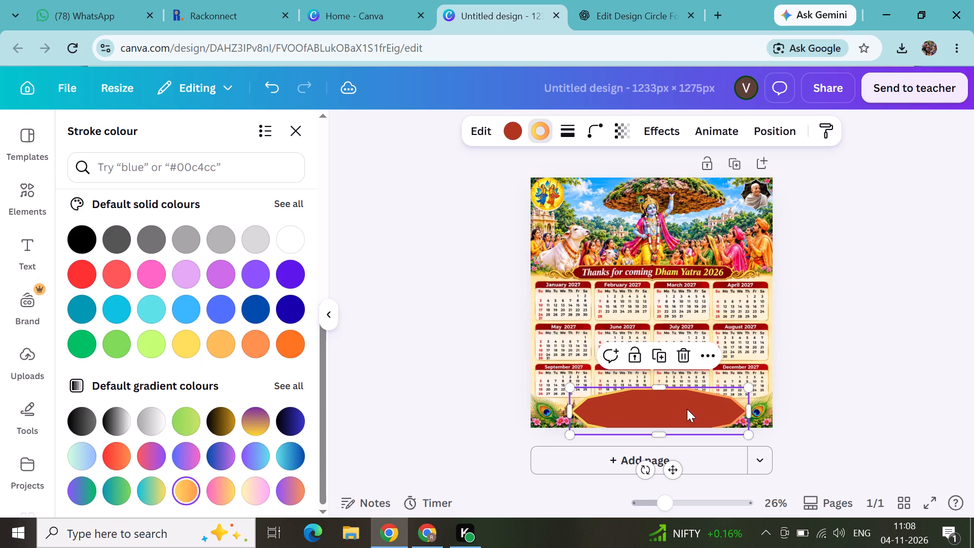
drag(662, 387, 665, 402)
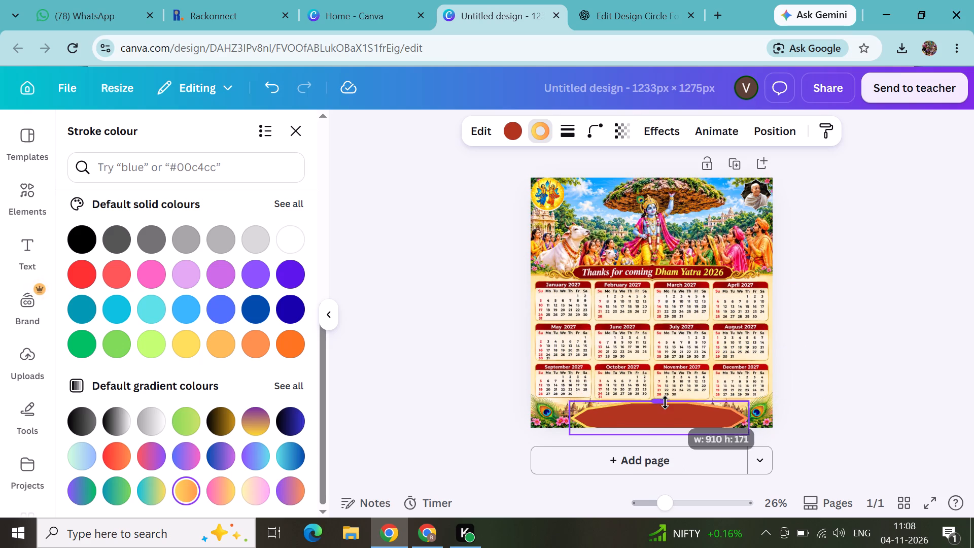
drag(665, 402, 667, 406)
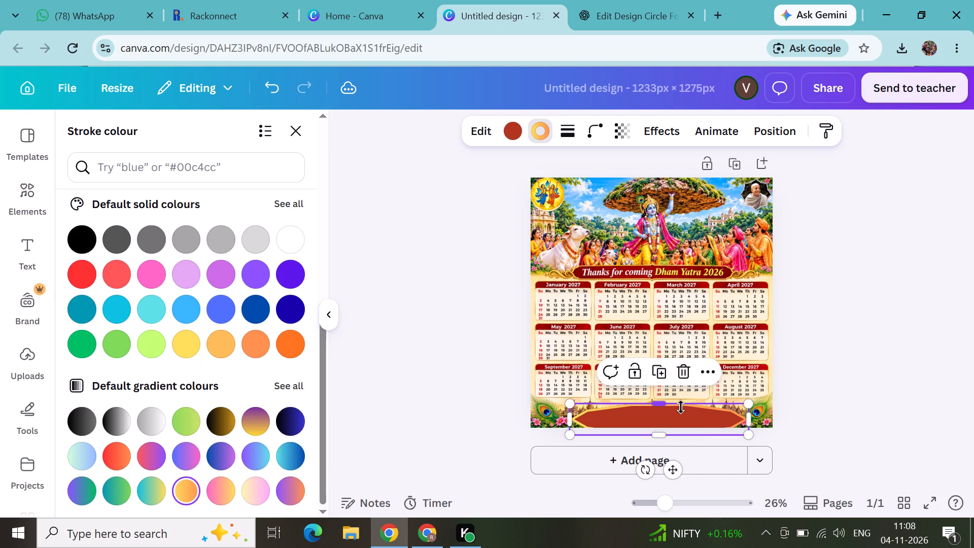
drag(685, 412, 687, 402)
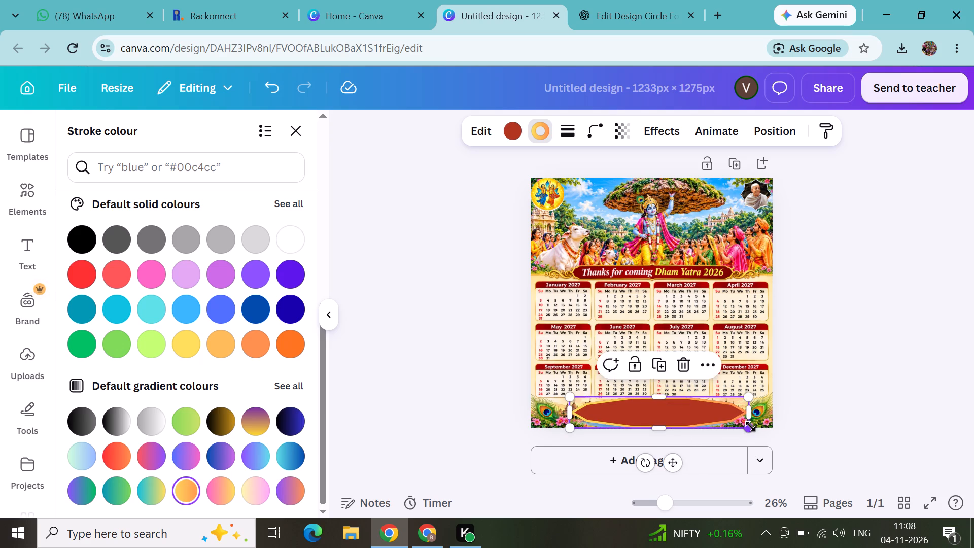
Shrink the red polygon further and centre it over the Radhe Radhe banner at the bottom of the calendar.
drag(750, 426, 701, 418)
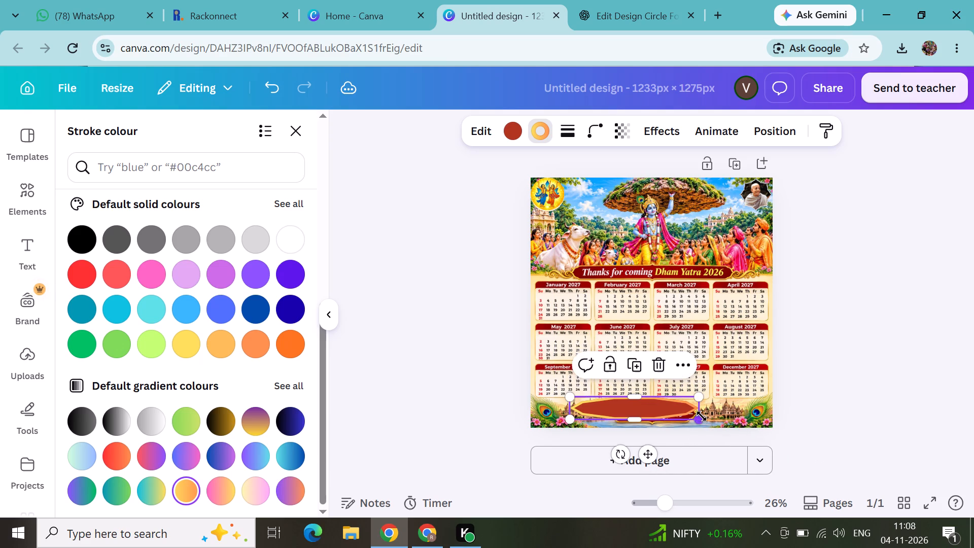
drag(678, 403, 695, 414)
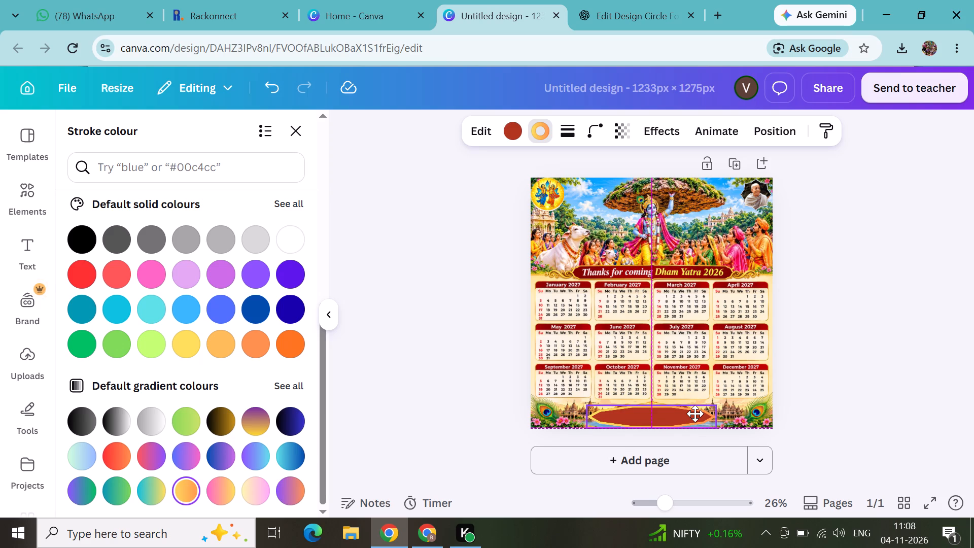
drag(695, 414, 695, 410)
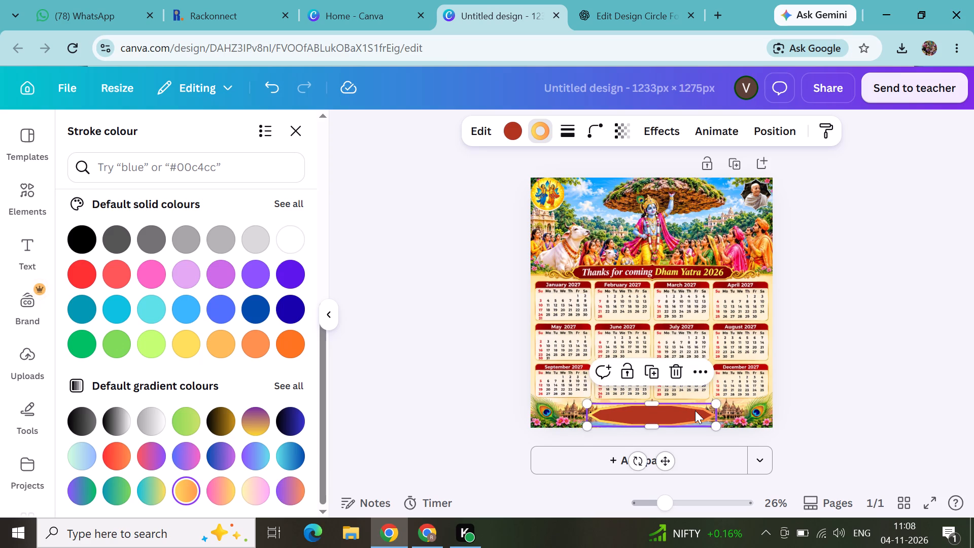
click(795, 405)
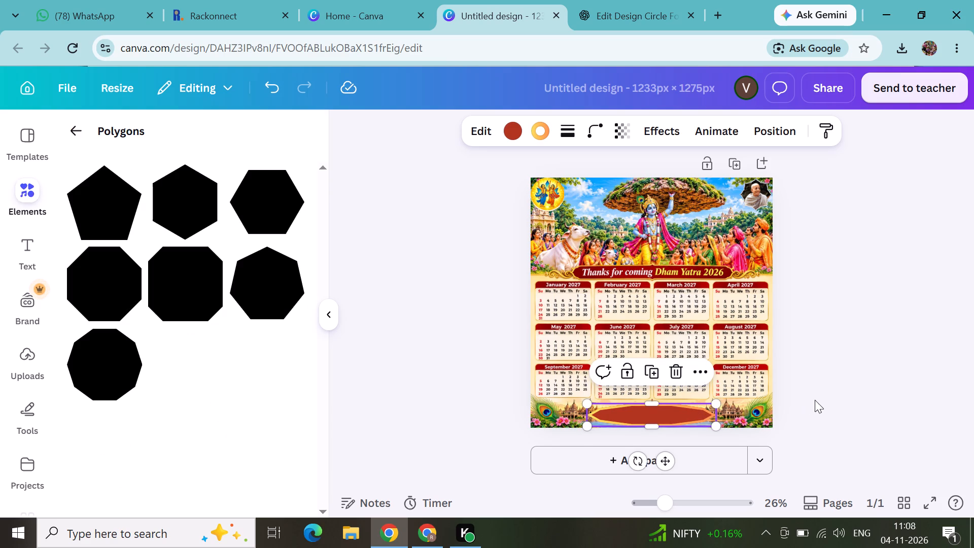
click(818, 398)
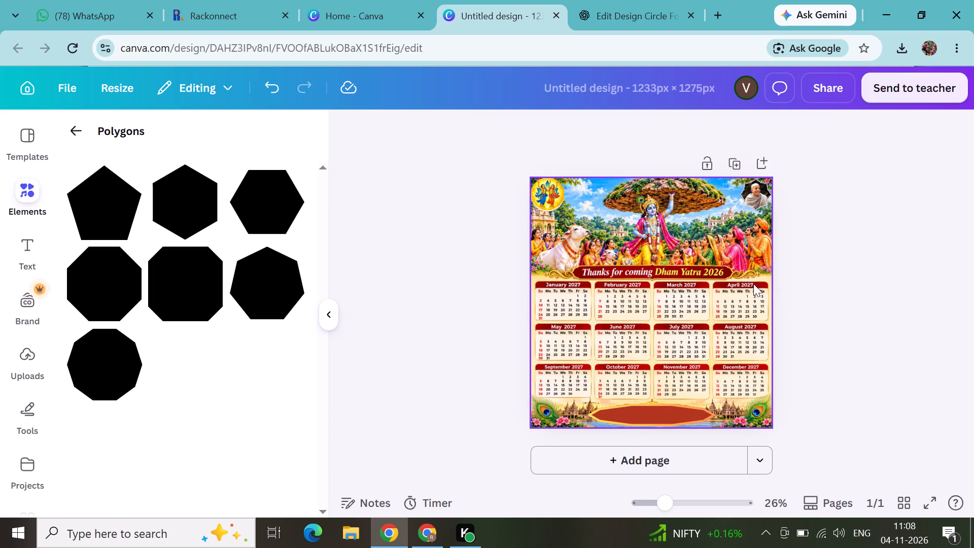
Set the red polygon's transparency value to 90 over the Radhe Radhe banner.
click(647, 409)
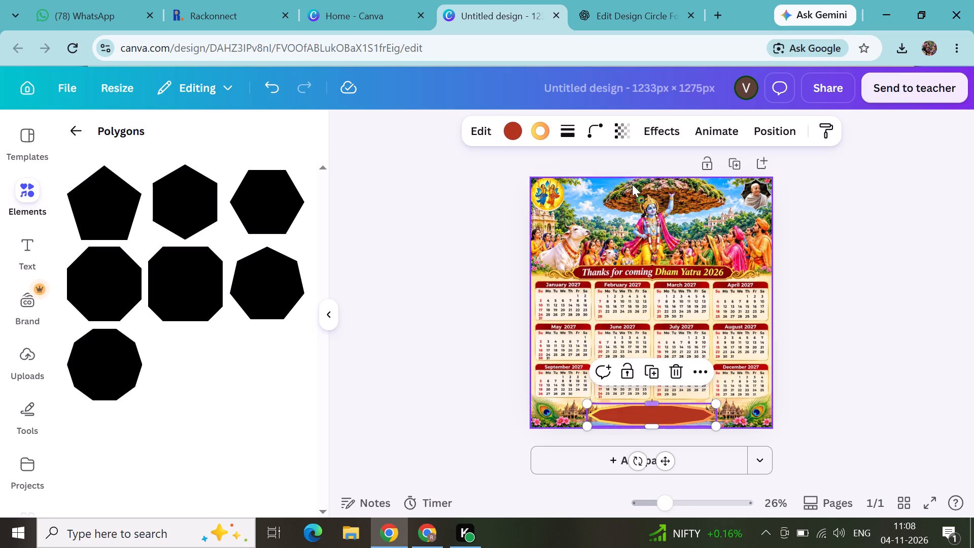
click(662, 130)
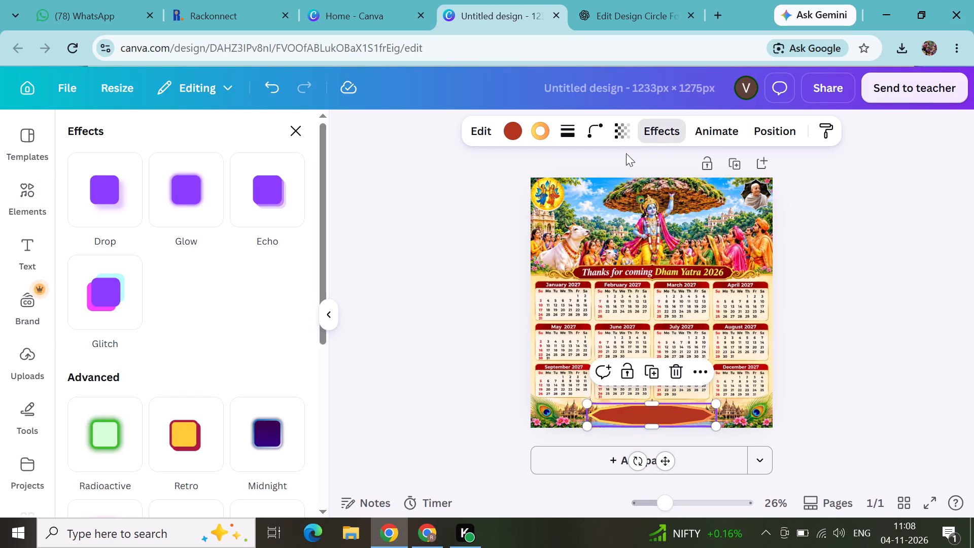
click(621, 129)
drag(657, 195, 638, 199)
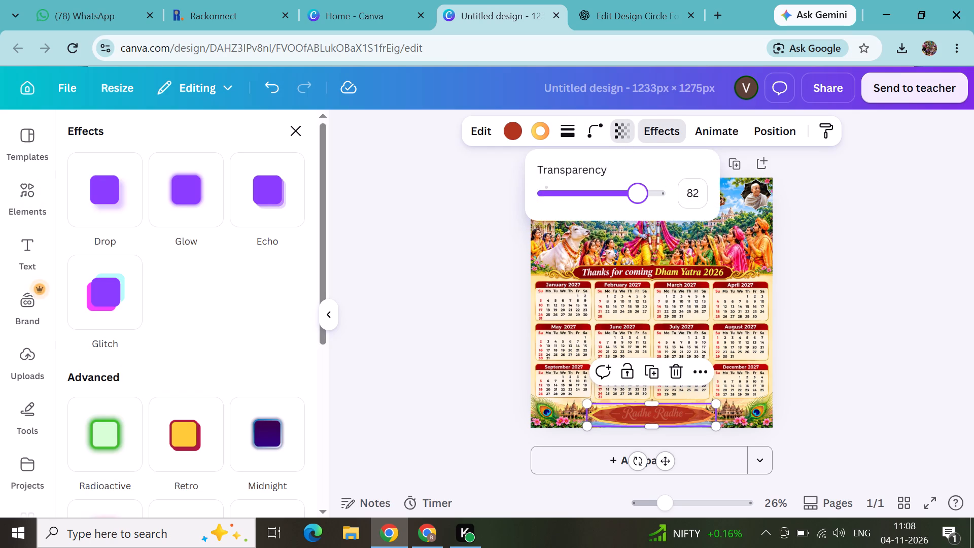
drag(638, 199, 648, 201)
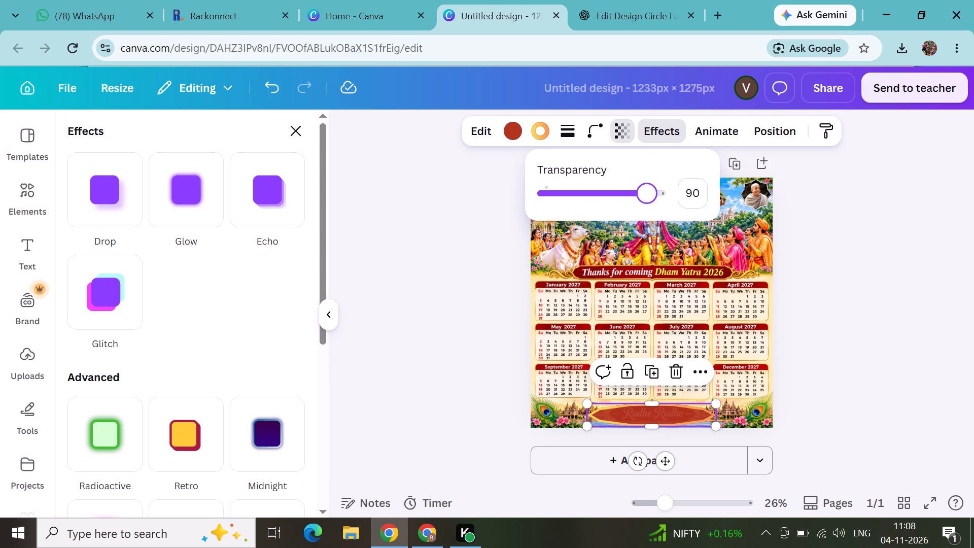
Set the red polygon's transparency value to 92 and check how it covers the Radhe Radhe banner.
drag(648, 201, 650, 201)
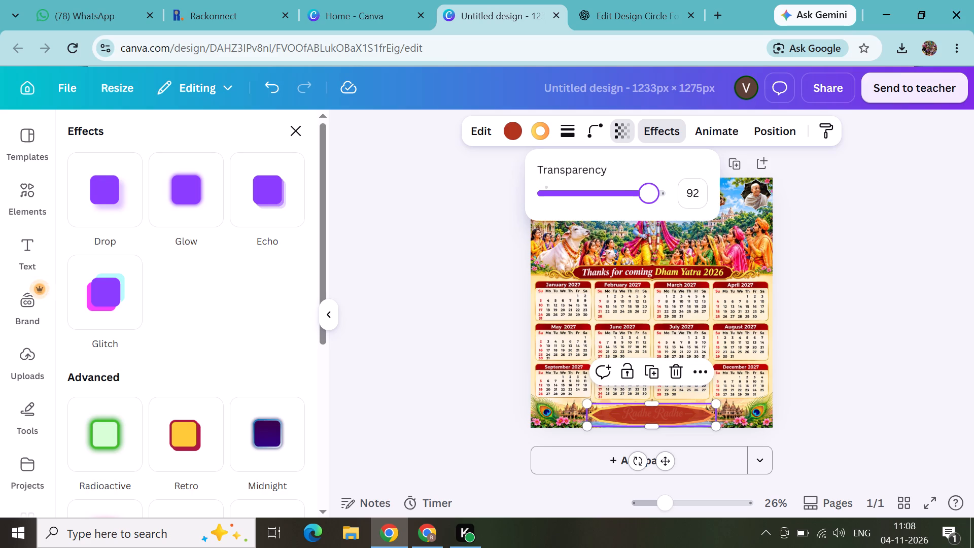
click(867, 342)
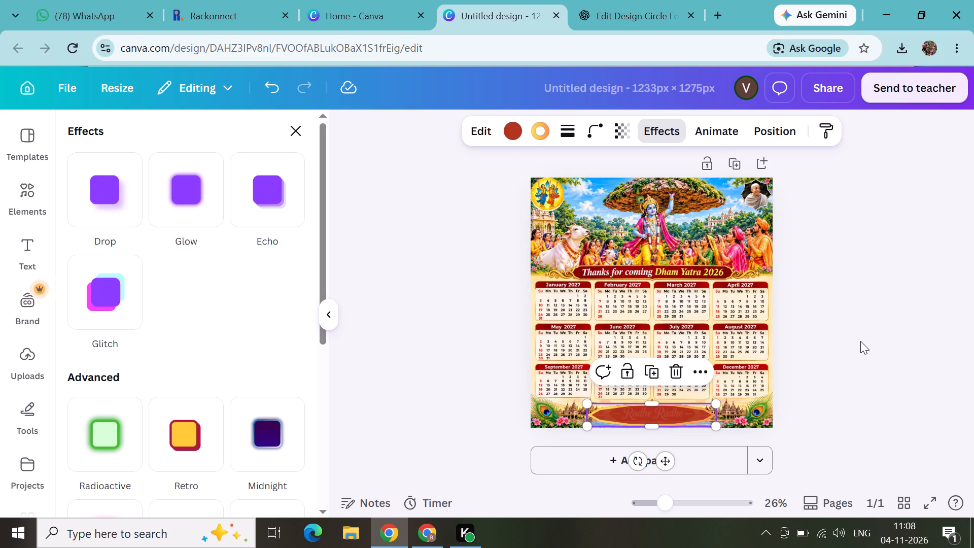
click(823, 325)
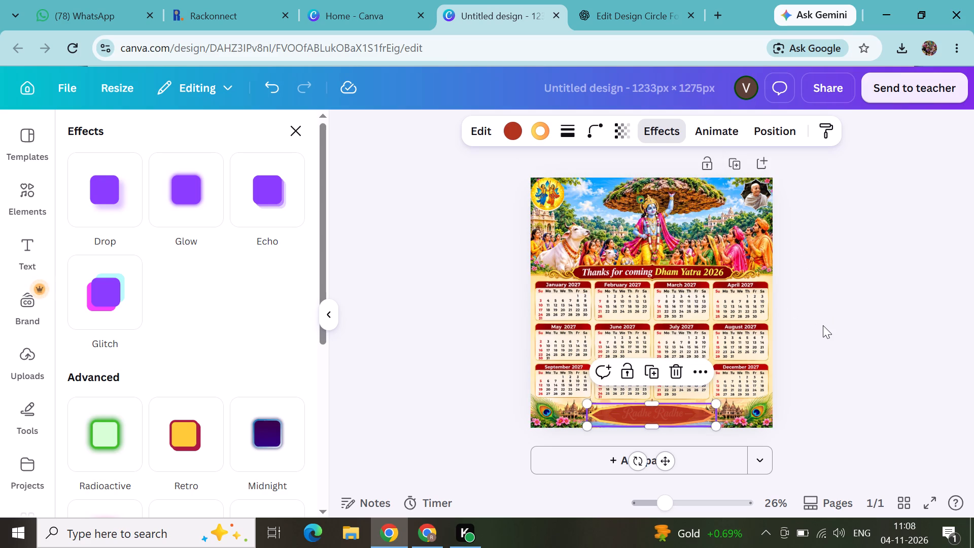
Set the transparency value of the red polygon over the Radhe Radhe banner to 100.
click(622, 130)
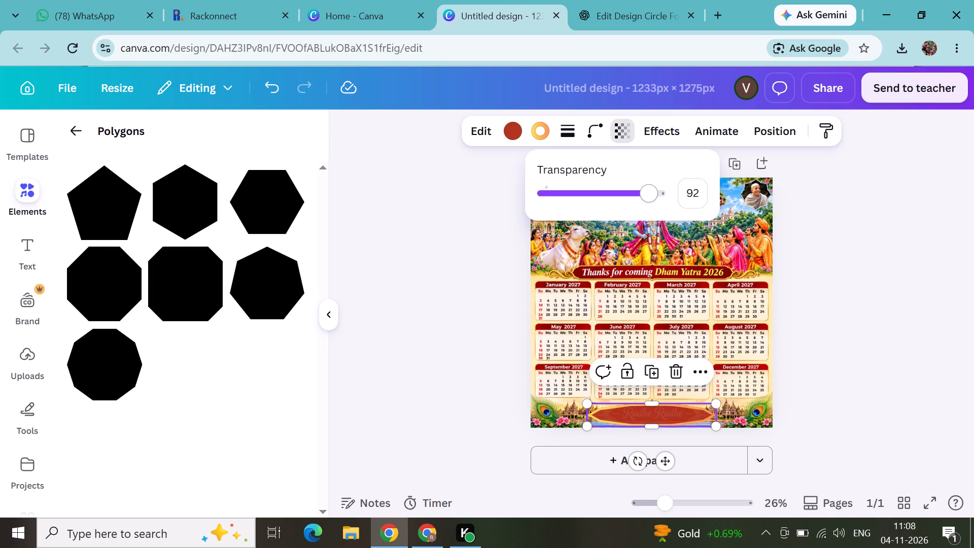
drag(654, 196, 660, 196)
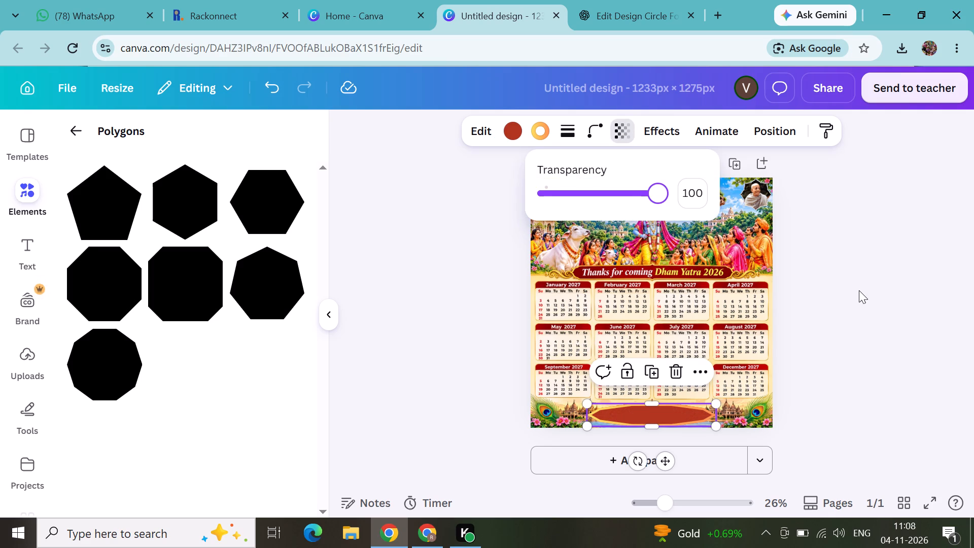
click(862, 295)
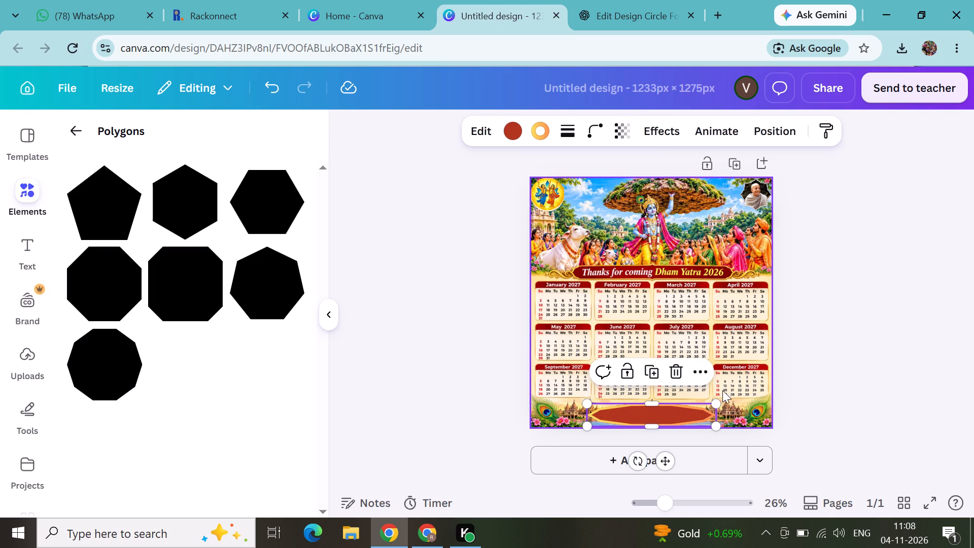
Shrink the red polygon slightly and recentre it over the banner at the bottom of the calendar.
drag(717, 403, 707, 406)
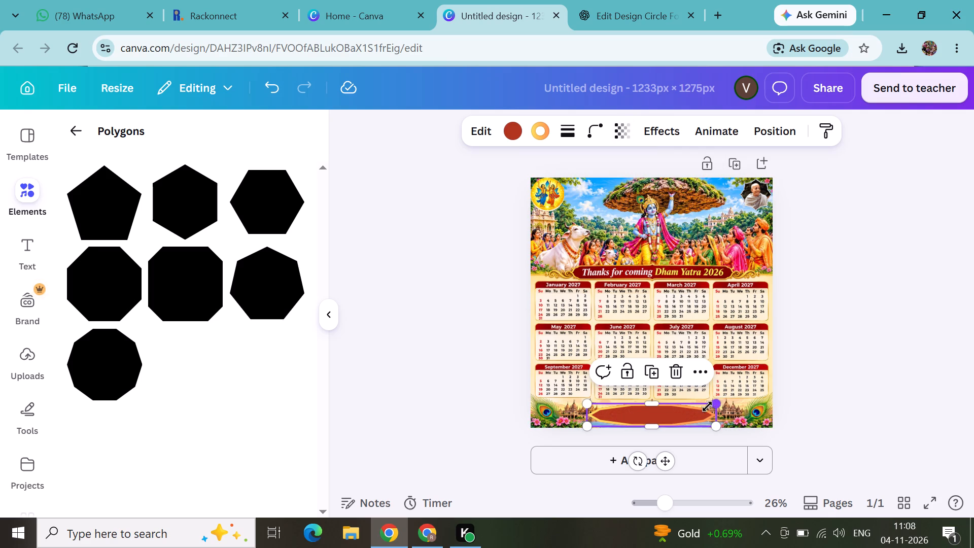
drag(707, 406, 708, 409)
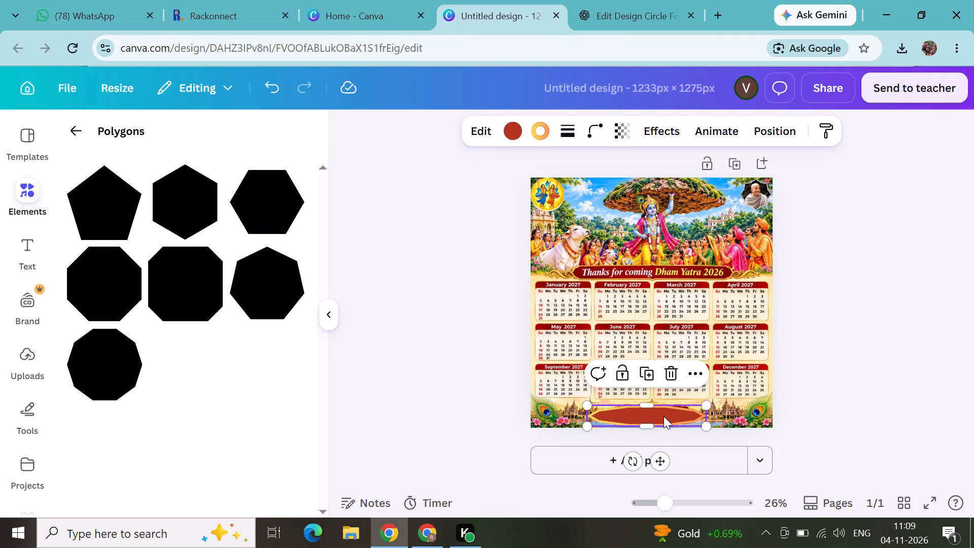
drag(664, 416, 665, 412)
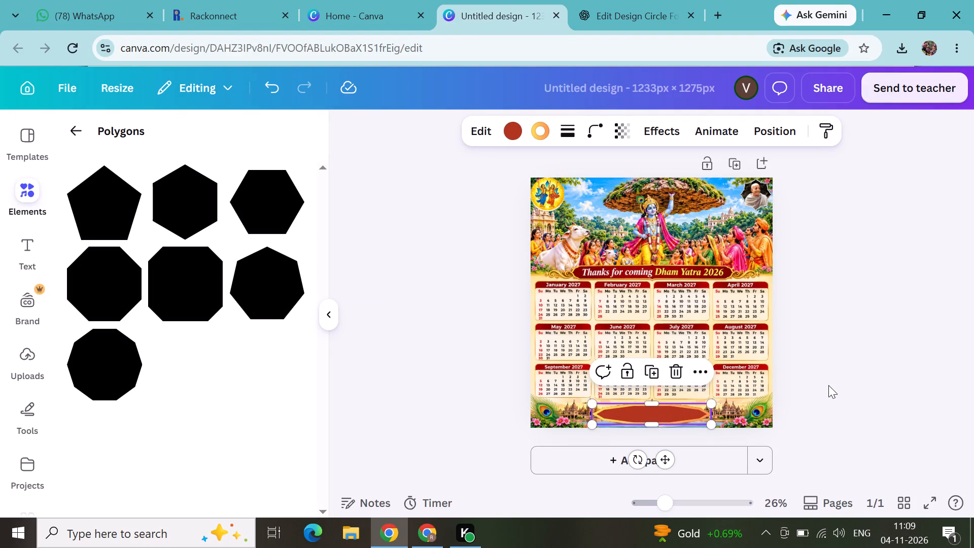
click(828, 385)
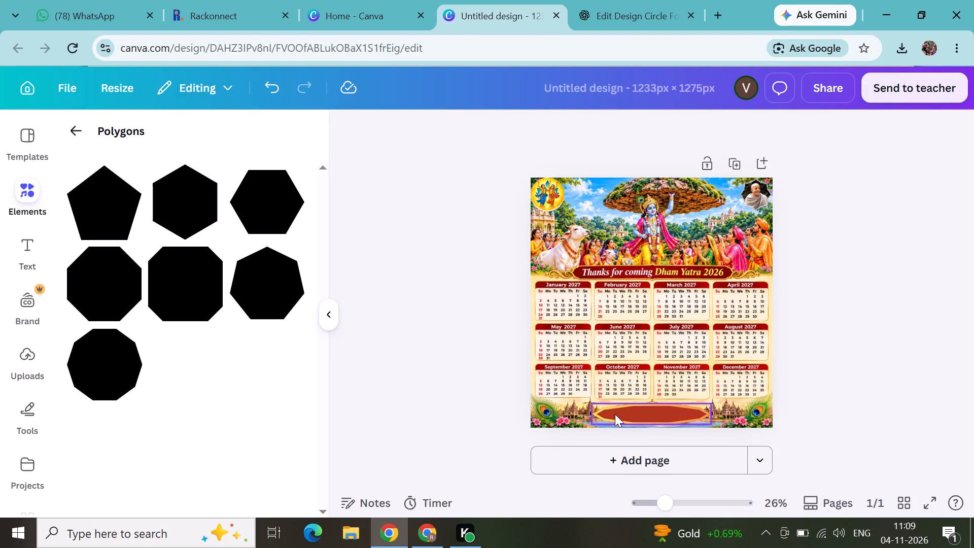
Enter the capitalised text "HARI NAM ASHRAY" inside the red polygon at the bottom of the calendar.
double_click(615, 414)
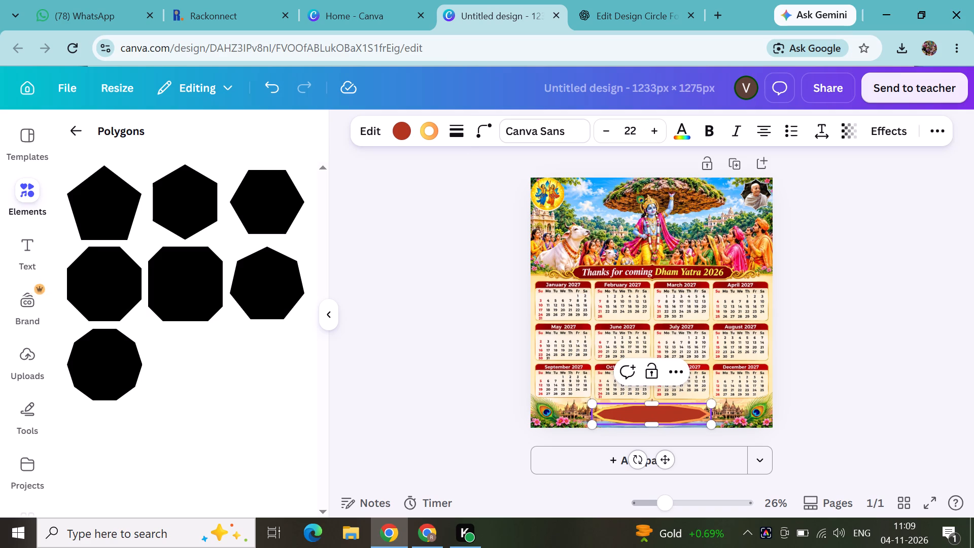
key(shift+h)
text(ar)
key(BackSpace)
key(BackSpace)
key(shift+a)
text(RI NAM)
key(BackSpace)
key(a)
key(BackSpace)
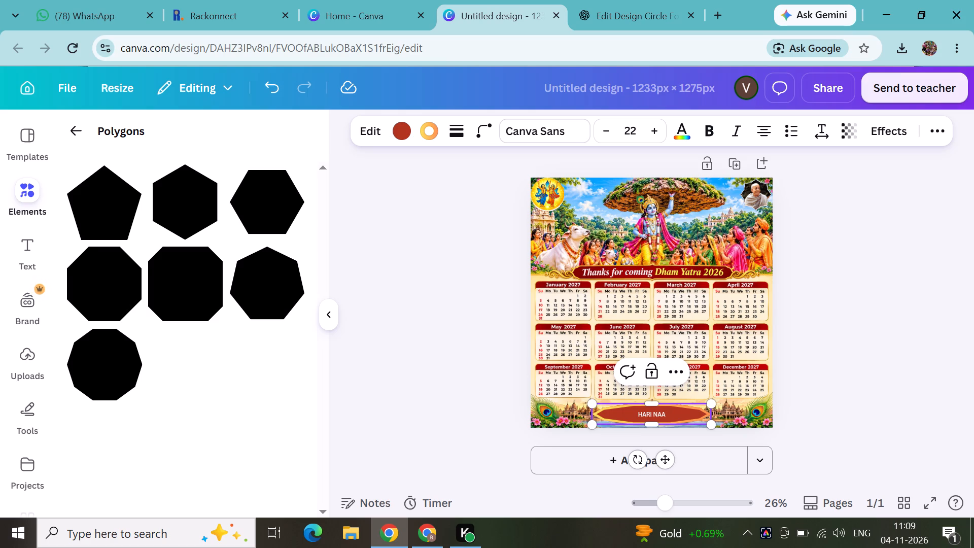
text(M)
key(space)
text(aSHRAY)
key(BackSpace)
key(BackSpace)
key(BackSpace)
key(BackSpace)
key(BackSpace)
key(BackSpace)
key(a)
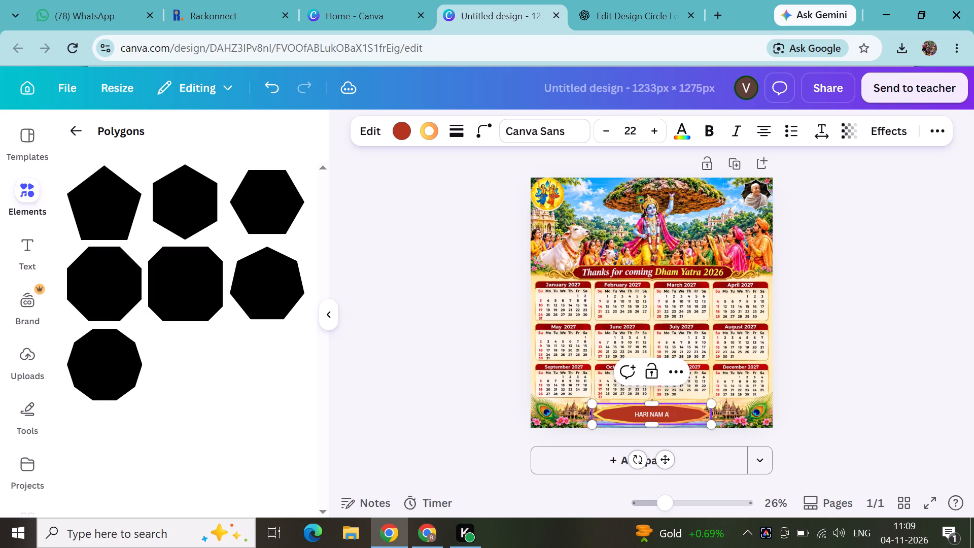
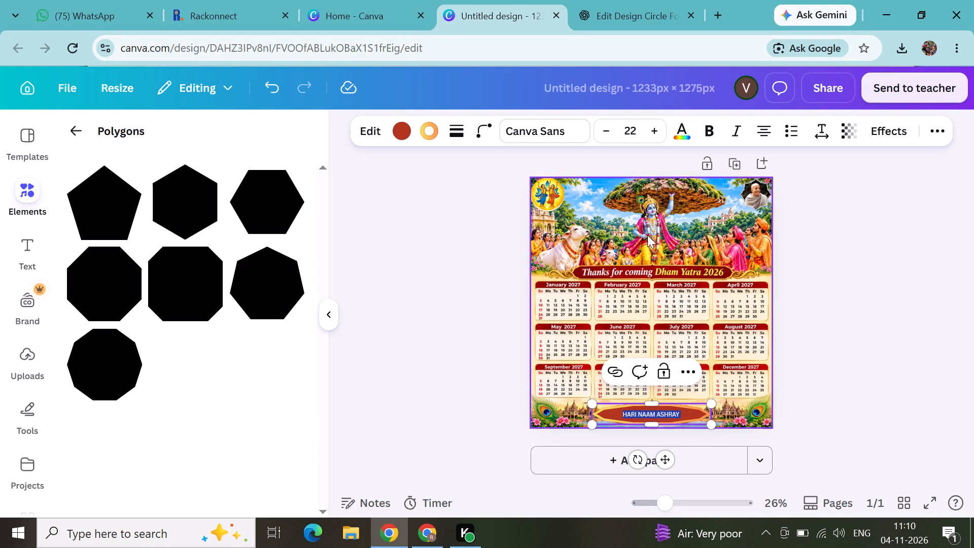
Browse the popular fonts for a new typeface for the HARI NAAM ASHRAY text on the red banner.
click(561, 127)
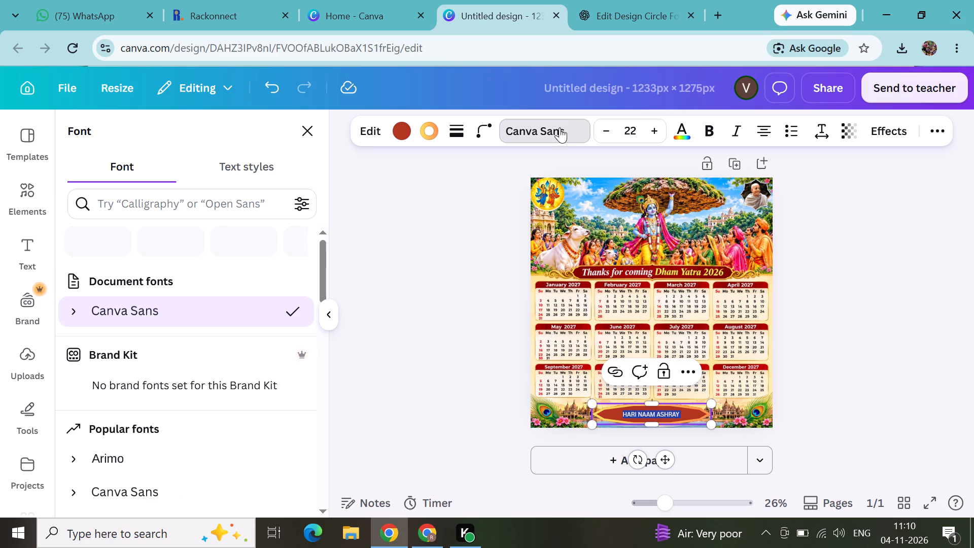
scroll(202, 374, down, 1)
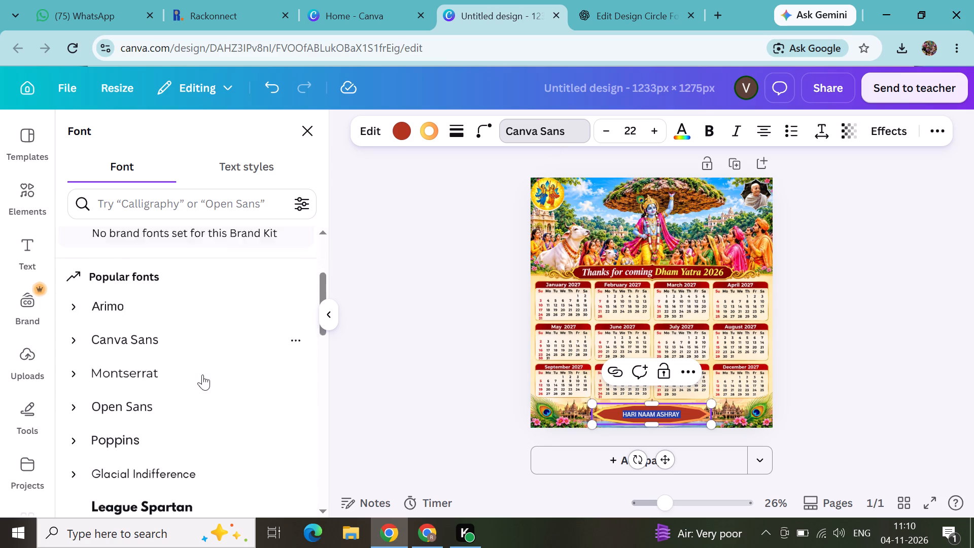
scroll(202, 374, down, 1)
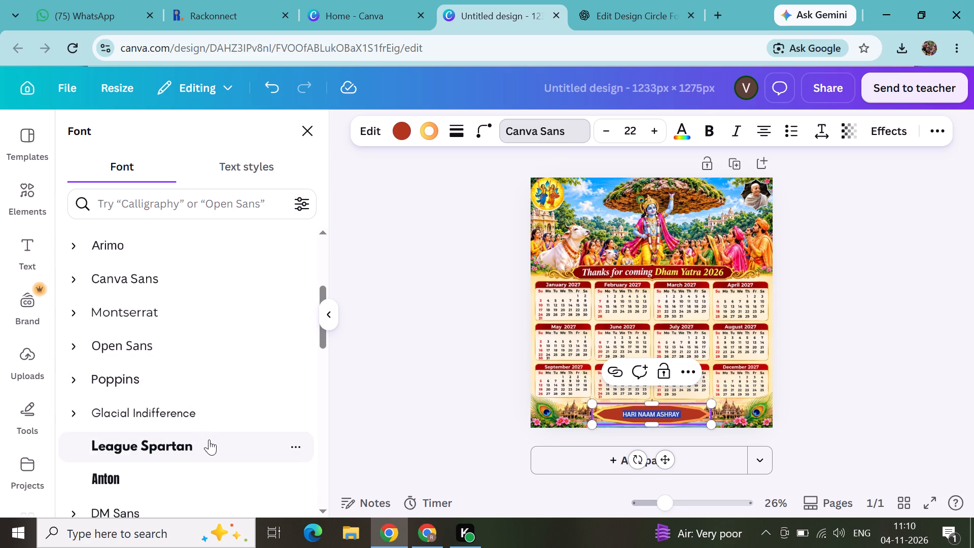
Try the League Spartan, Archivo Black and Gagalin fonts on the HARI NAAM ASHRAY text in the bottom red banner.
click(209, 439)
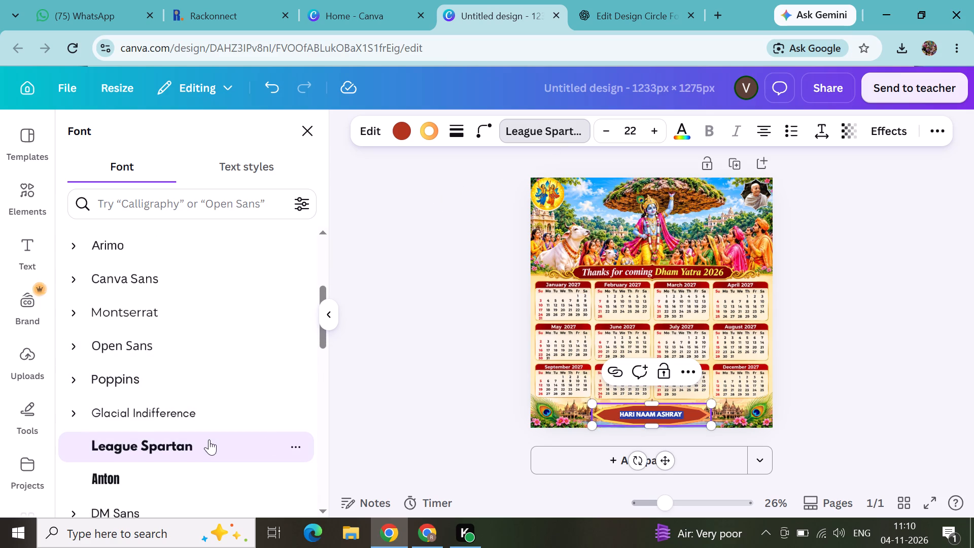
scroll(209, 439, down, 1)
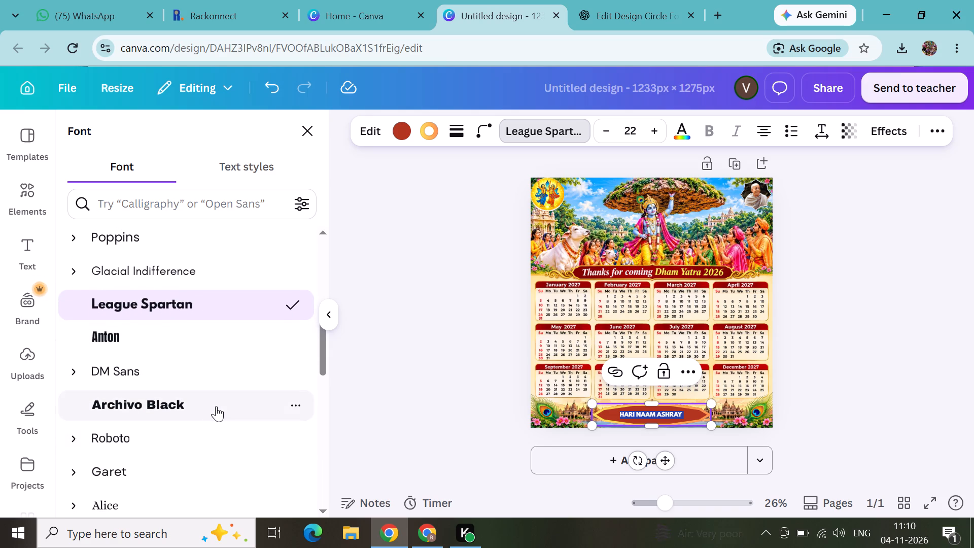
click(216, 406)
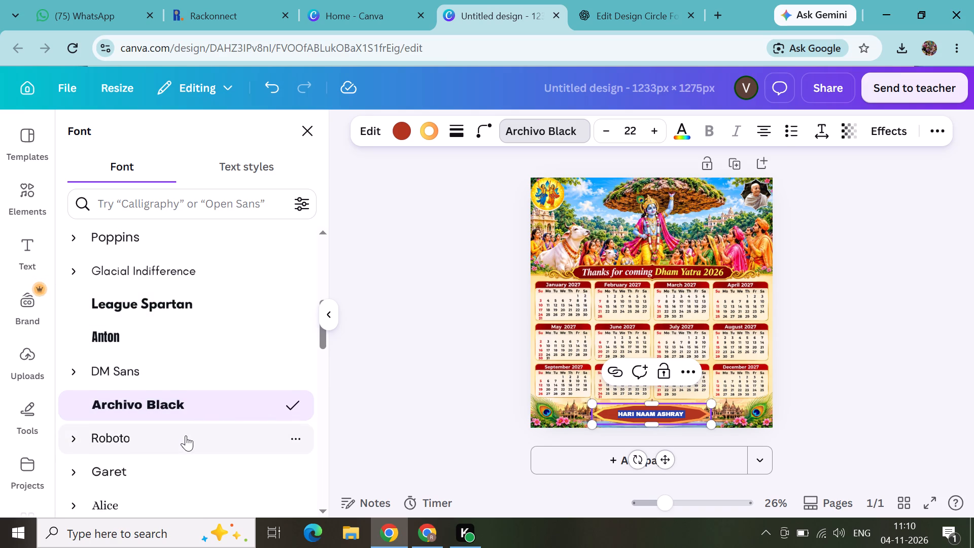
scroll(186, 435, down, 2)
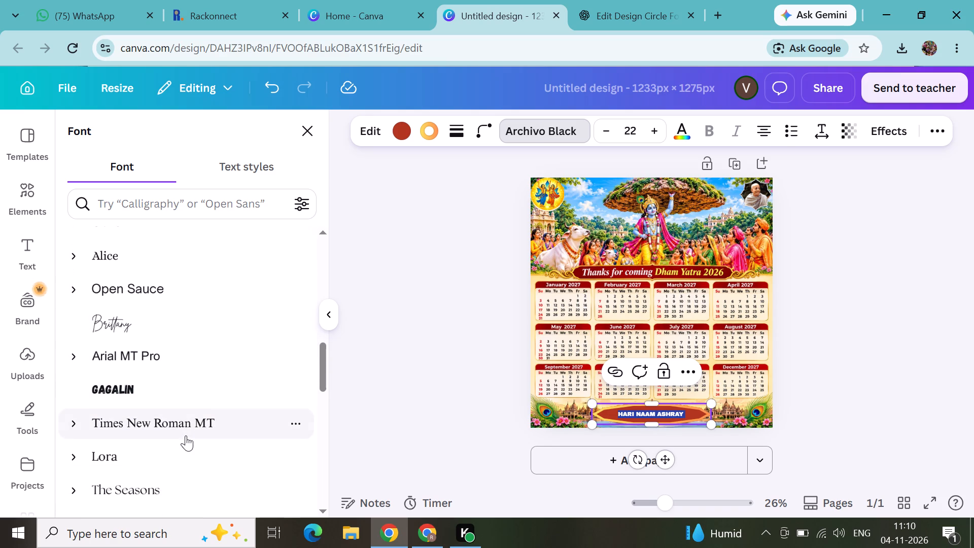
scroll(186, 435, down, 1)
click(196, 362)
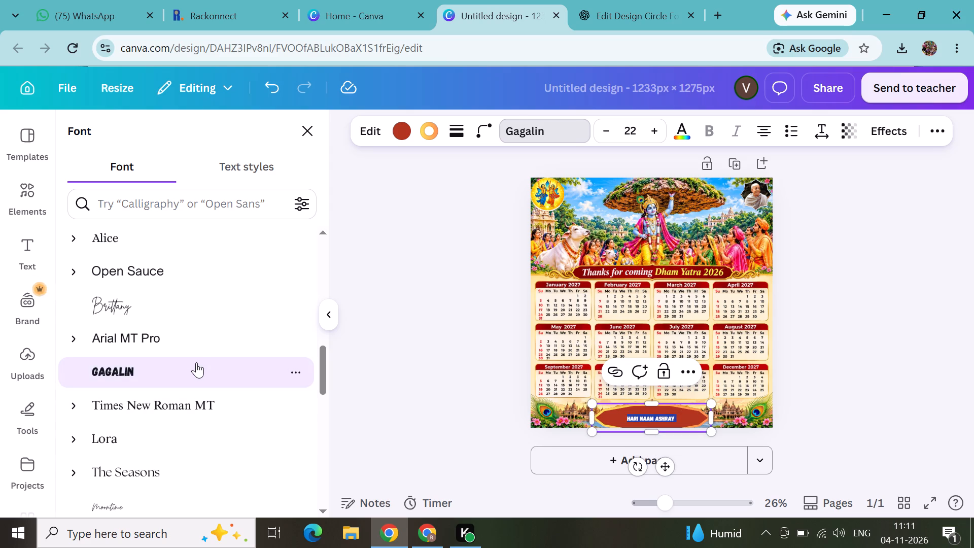
Set the font of the HARI NAAM ASHRAY text in the bottom red banner to Shrikhand.
scroll(196, 362, down, 1)
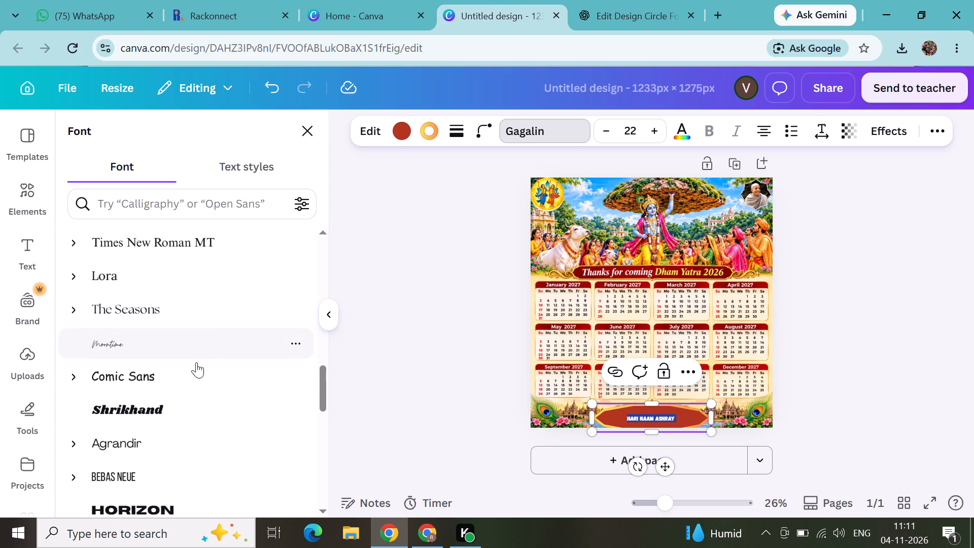
scroll(196, 362, down, 1)
click(191, 389)
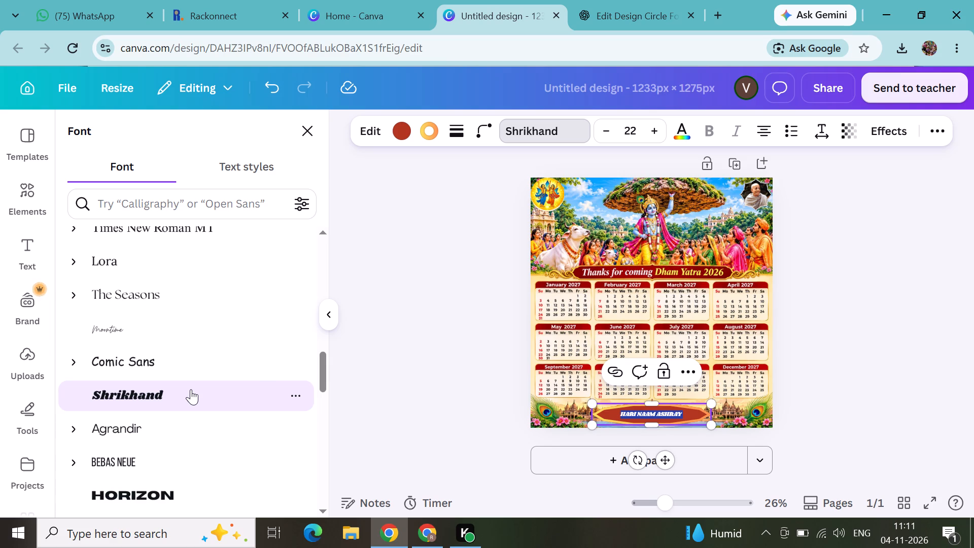
click(447, 332)
Set the font size of the HARI NAAM ASHRAY text in the bottom banner to 24.
click(653, 133)
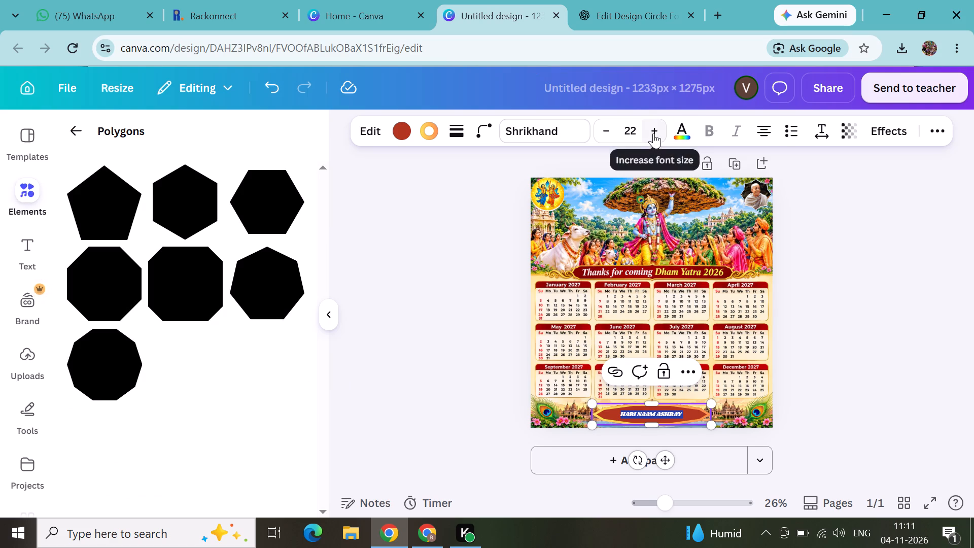
triple_click(653, 133)
click(653, 133)
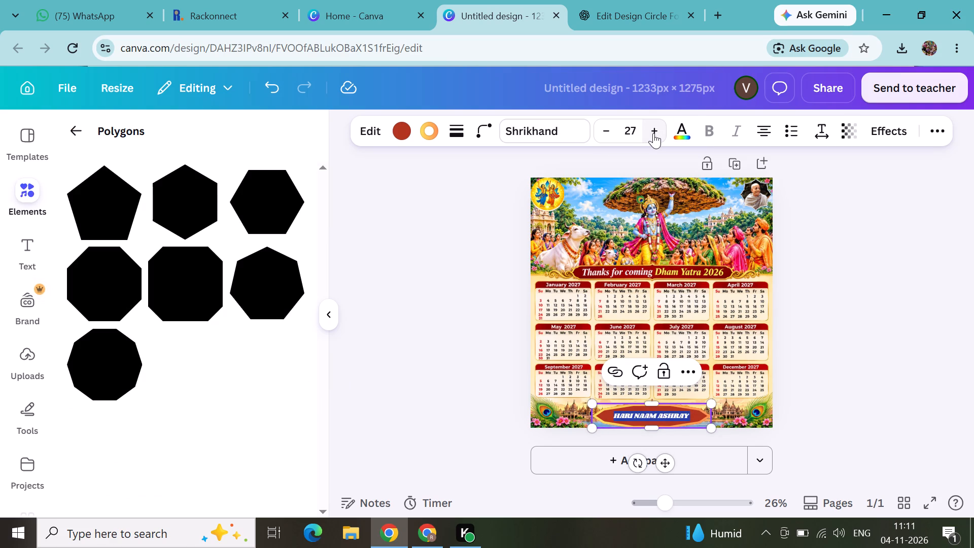
click(606, 127)
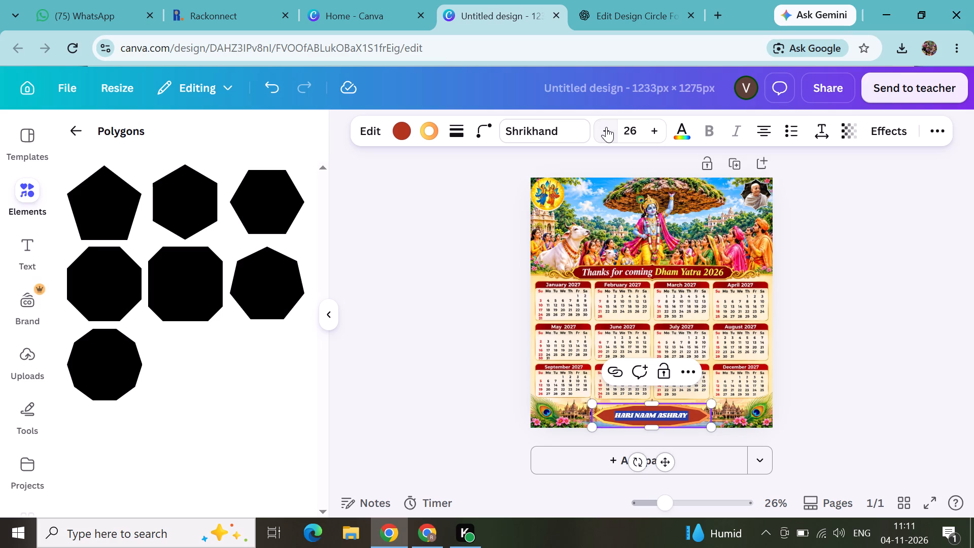
click(606, 127)
click(606, 127)
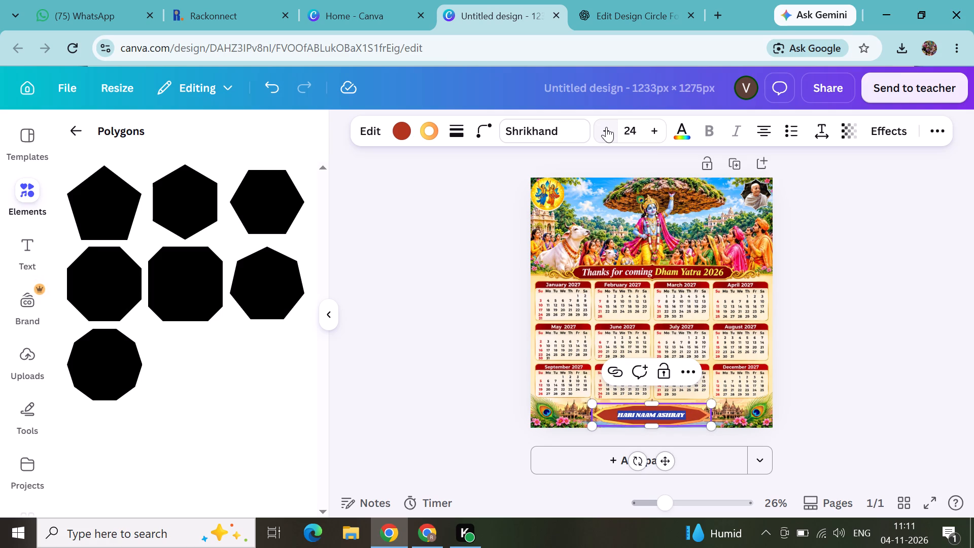
click(849, 241)
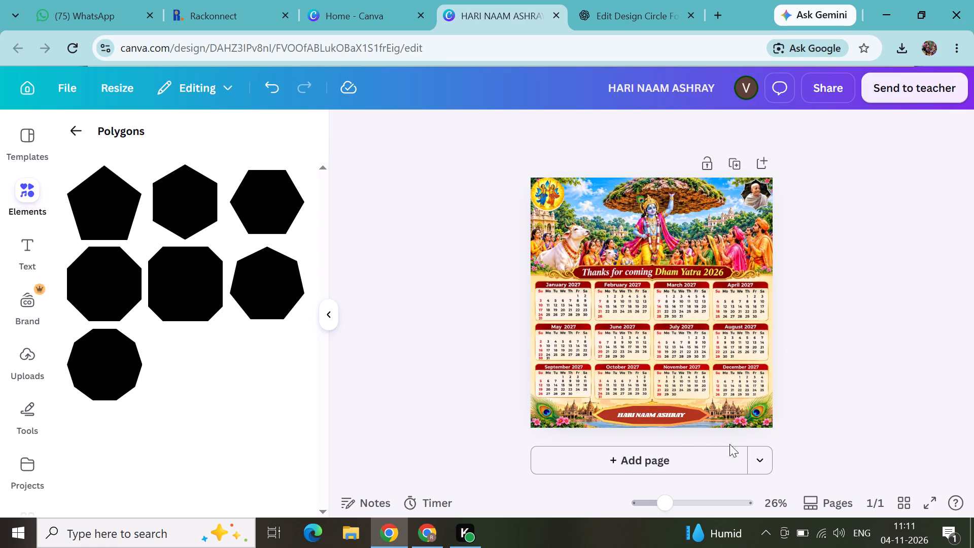
Duplicate the HARI NAAM ASHRAY banner and place the copy centred just above the Thanks for coming Dham Yatra 2026 banner.
click(644, 413)
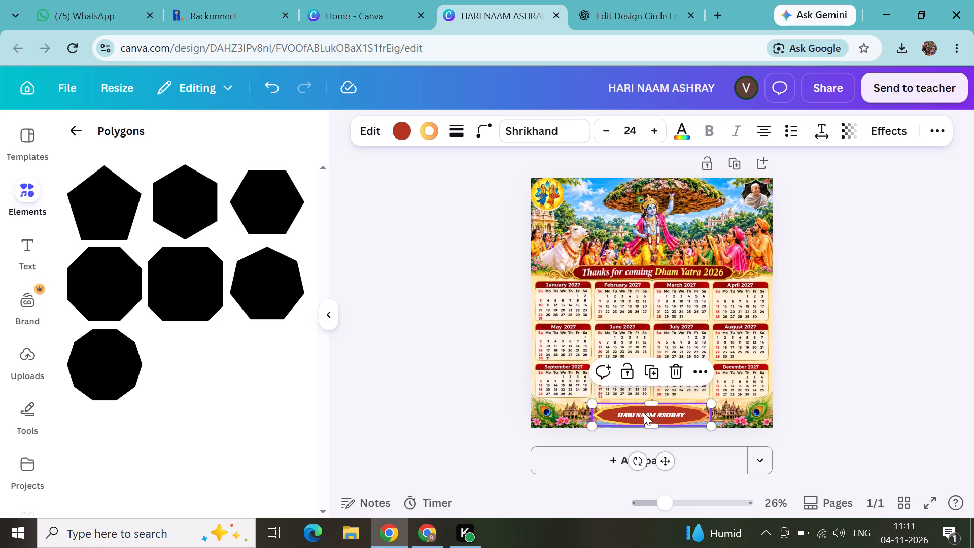
click(658, 369)
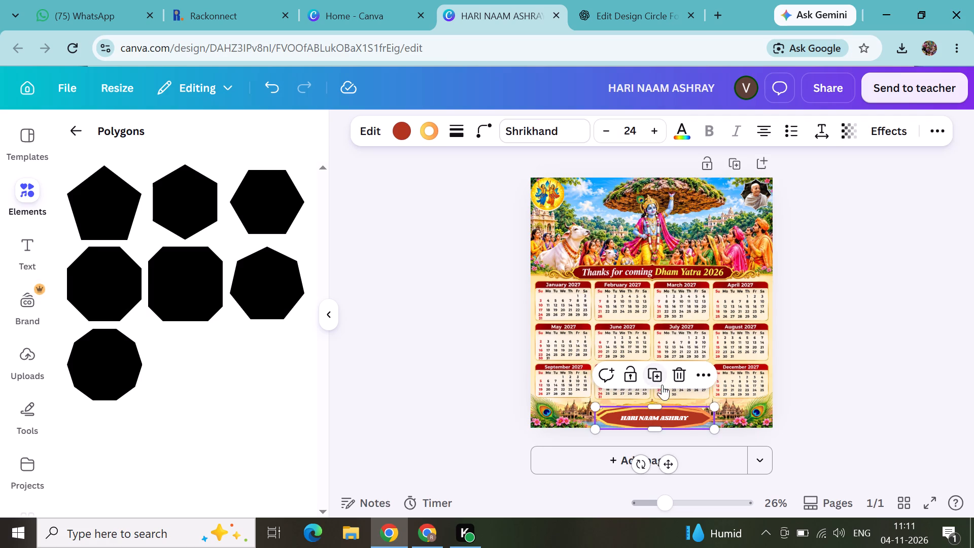
drag(663, 417, 657, 256)
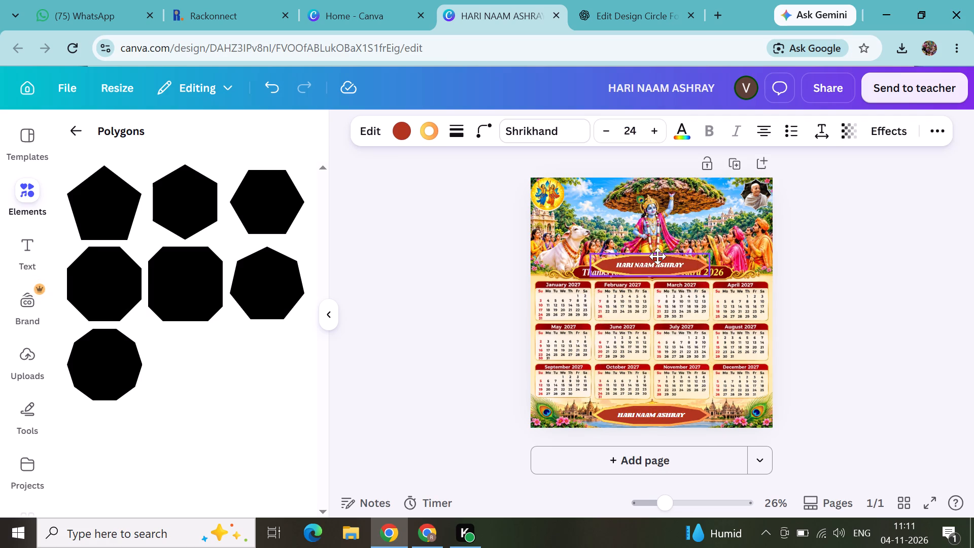
drag(657, 256, 659, 252)
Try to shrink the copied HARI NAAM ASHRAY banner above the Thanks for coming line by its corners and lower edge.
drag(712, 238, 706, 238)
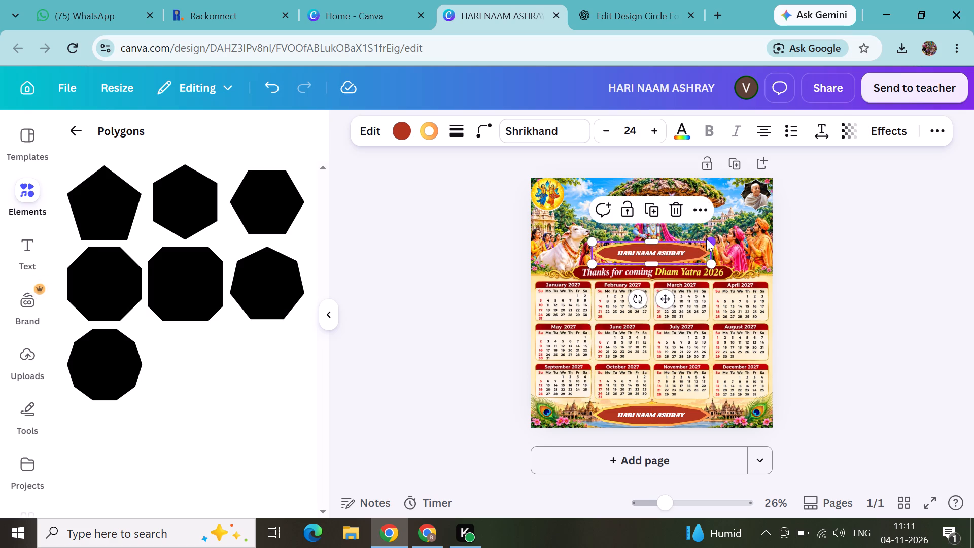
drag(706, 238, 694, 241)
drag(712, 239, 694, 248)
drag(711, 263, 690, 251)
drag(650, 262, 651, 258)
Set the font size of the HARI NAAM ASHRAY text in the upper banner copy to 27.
triple_click(661, 255)
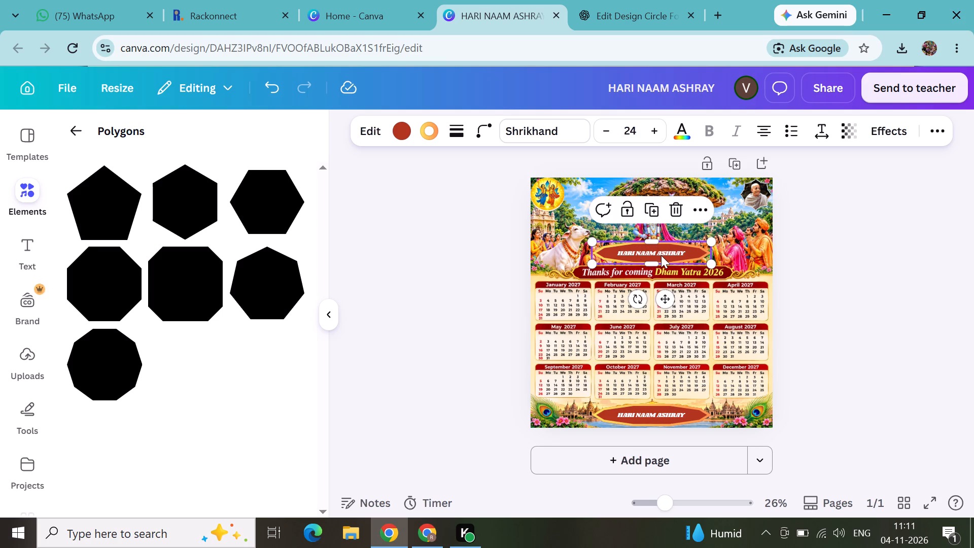
triple_click(651, 130)
click(651, 130)
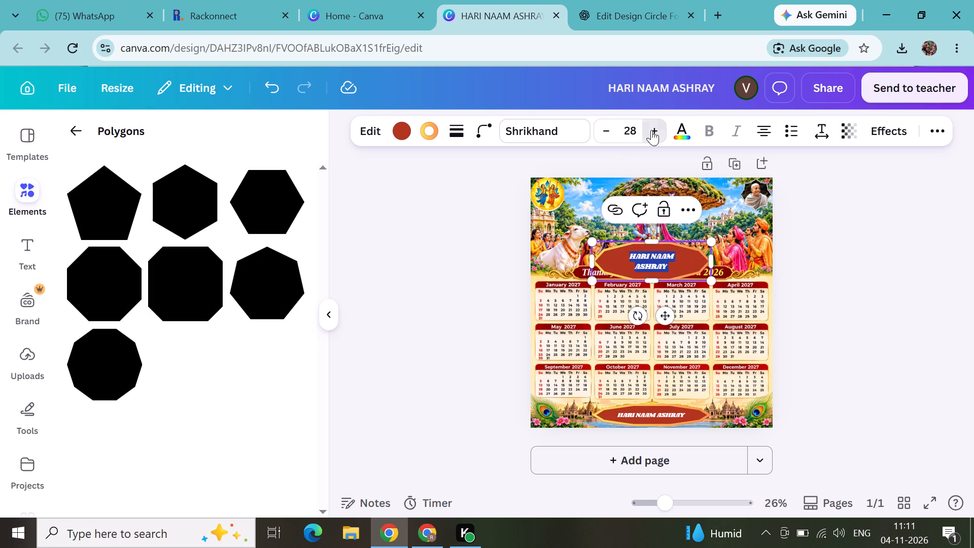
double_click(651, 130)
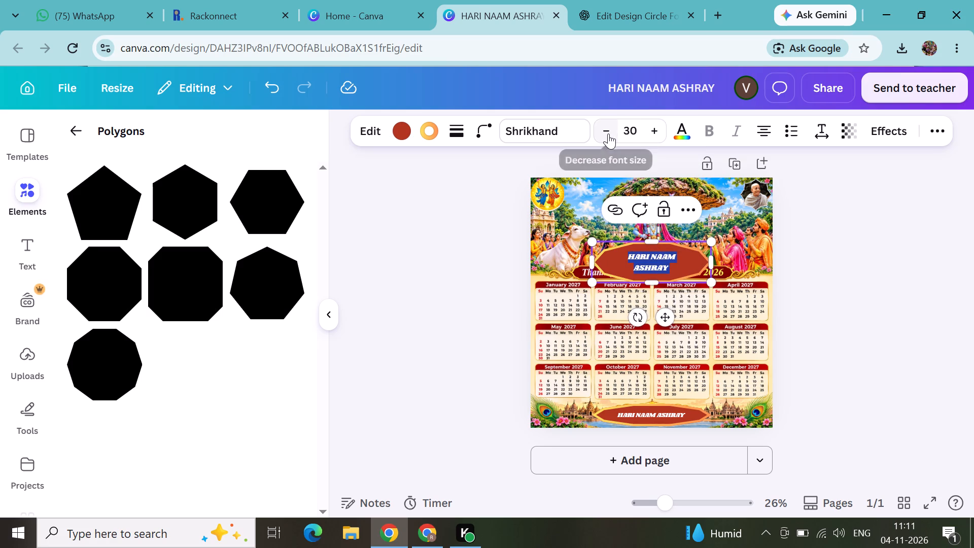
click(608, 133)
click(608, 133)
click(608, 133)
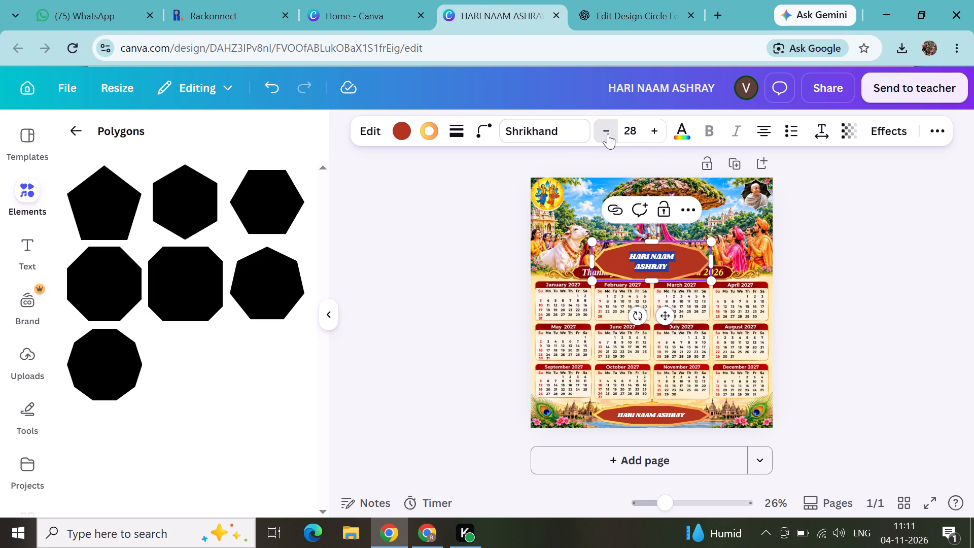
click(814, 233)
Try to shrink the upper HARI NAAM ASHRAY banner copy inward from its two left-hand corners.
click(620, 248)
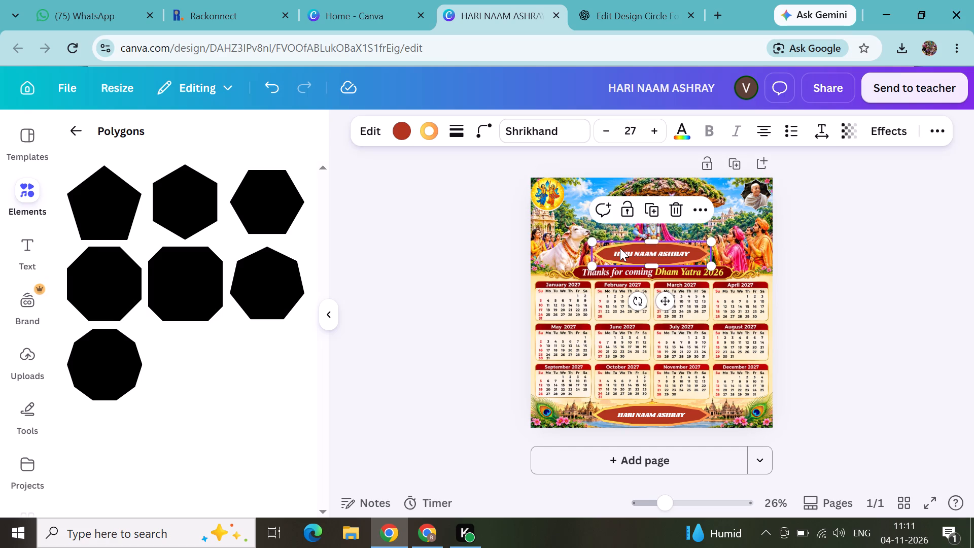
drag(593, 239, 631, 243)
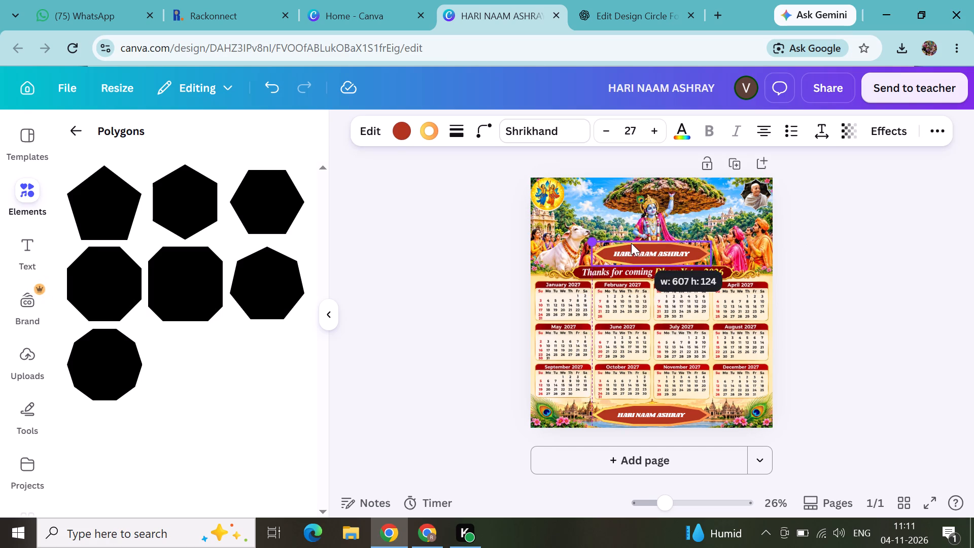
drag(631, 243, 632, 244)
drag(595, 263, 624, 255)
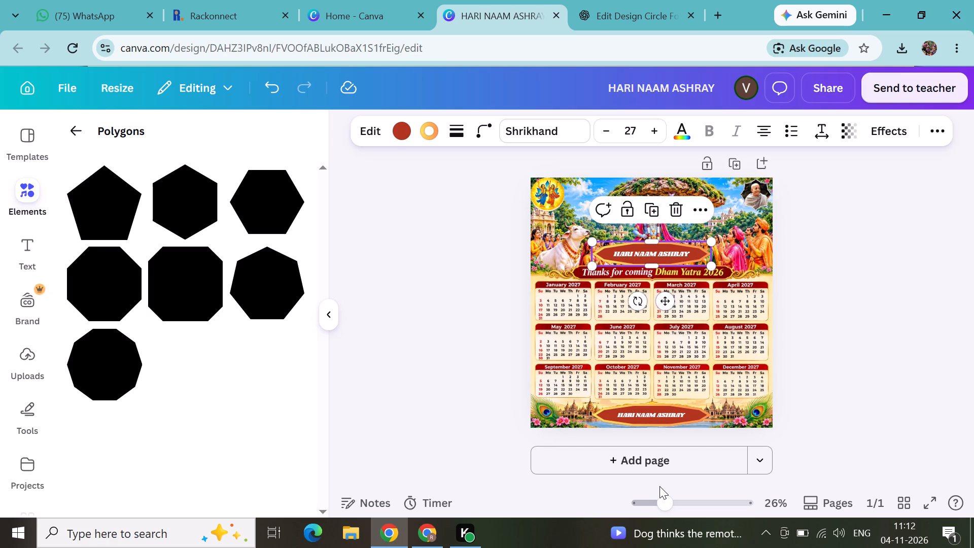
Select the HARI NAAM ASHRAY banner at the bottom of the calendar.
click(667, 417)
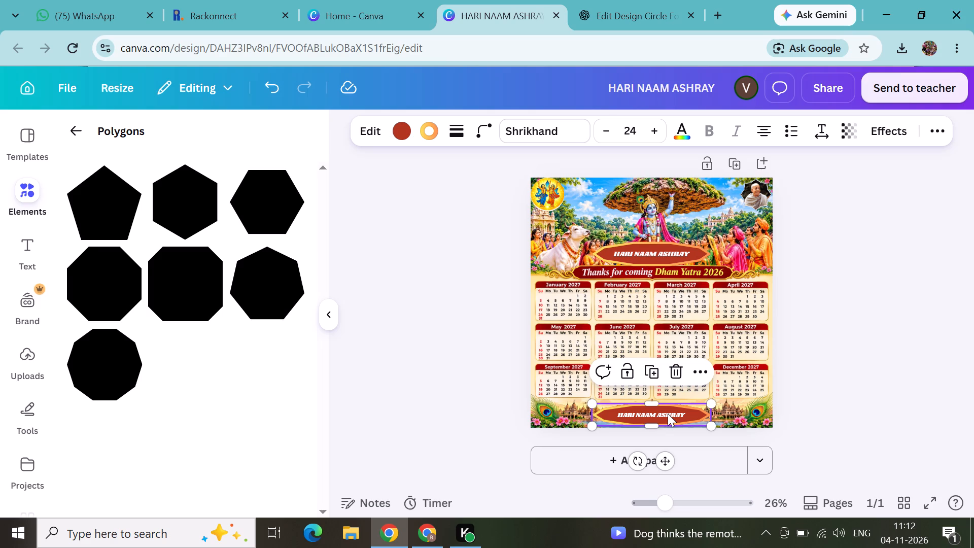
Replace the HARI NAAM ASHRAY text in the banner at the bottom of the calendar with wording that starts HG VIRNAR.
double_click(668, 414)
triple_click(668, 414)
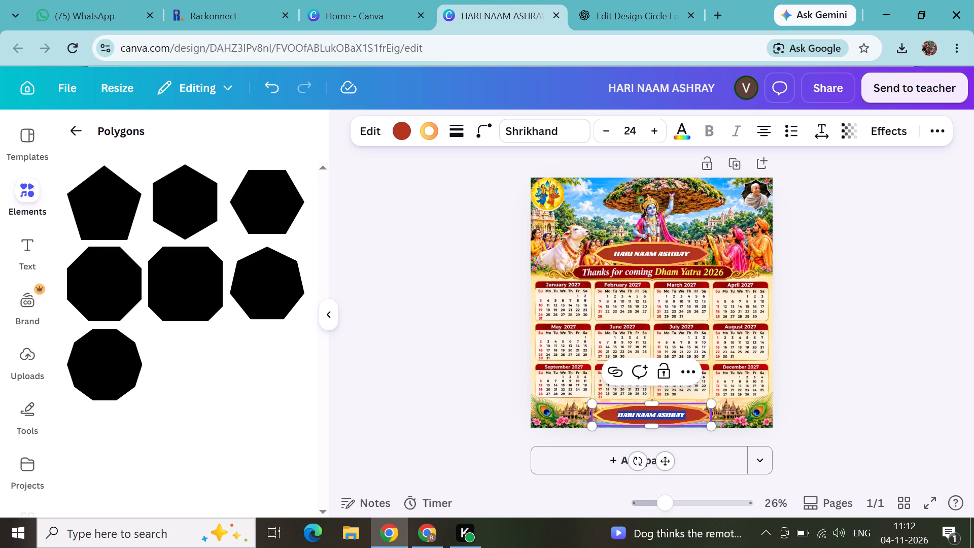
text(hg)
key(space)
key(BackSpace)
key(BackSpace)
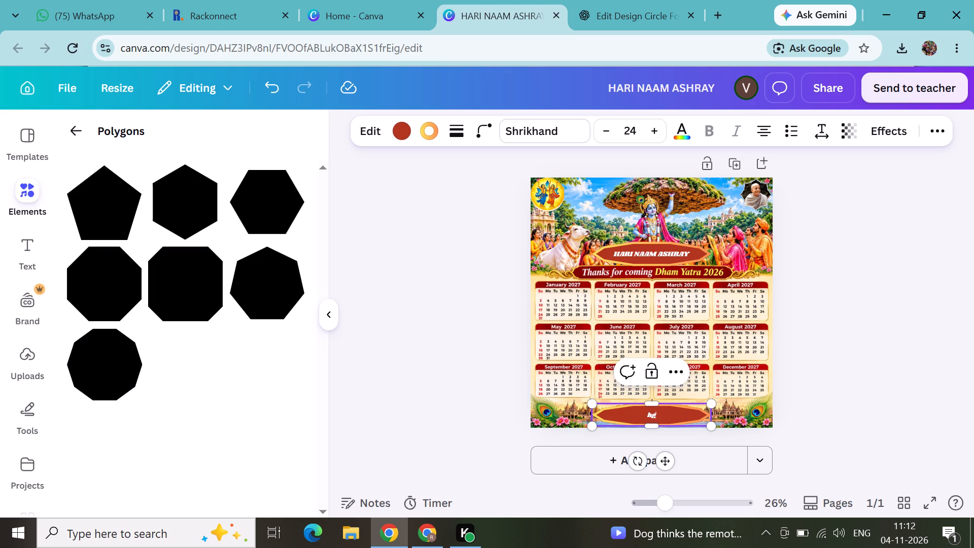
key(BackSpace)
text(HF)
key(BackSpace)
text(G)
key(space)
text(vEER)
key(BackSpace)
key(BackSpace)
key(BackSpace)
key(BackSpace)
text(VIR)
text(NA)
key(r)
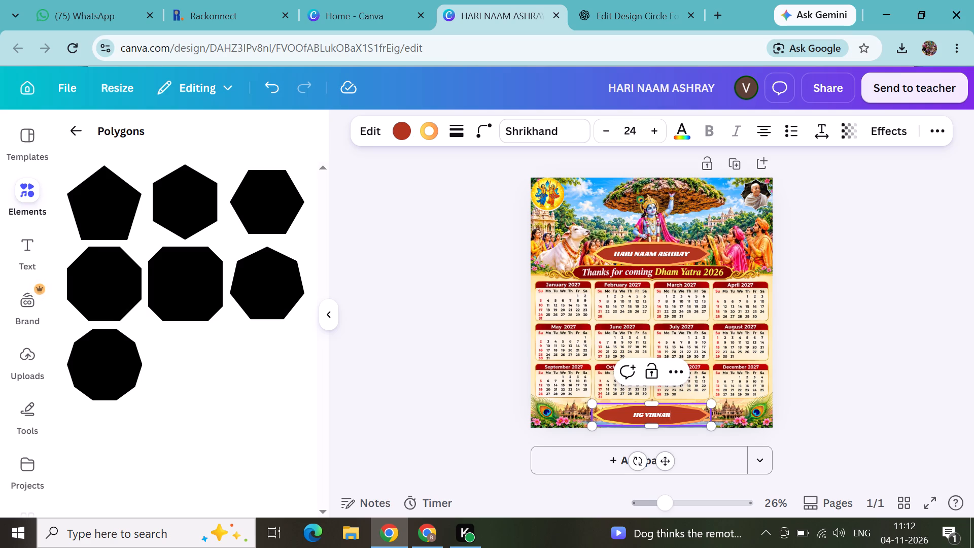
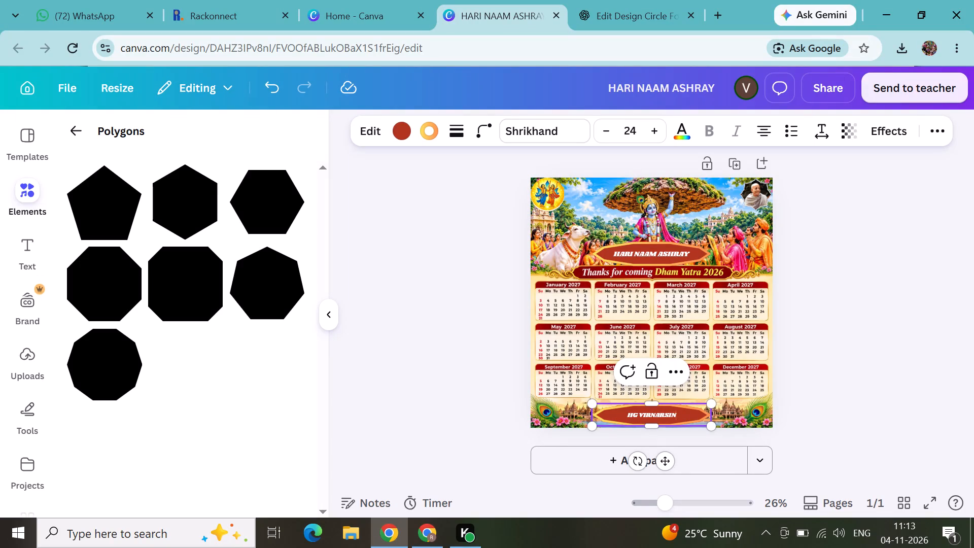
Complete the HG name in the bottom banner by adding GH at its end and a space between its two name words.
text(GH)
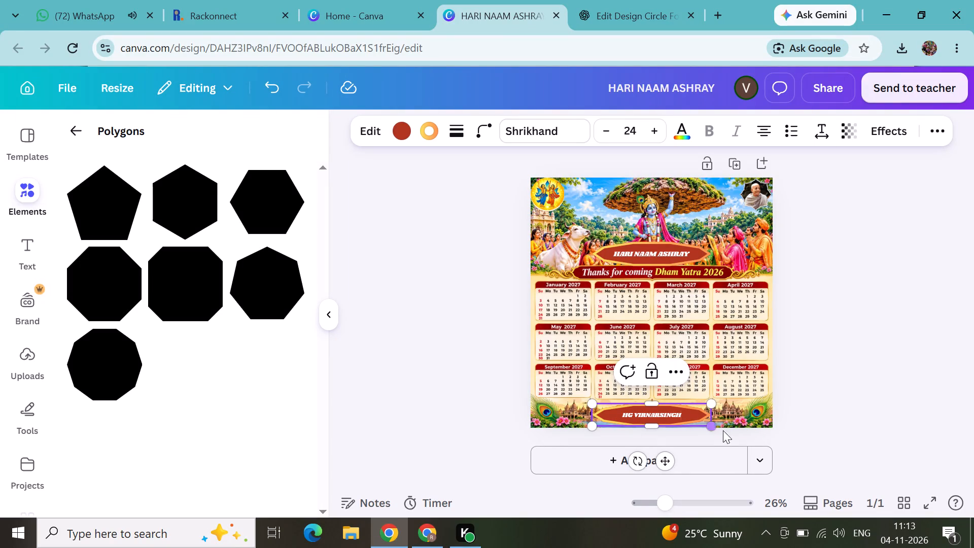
click(647, 413)
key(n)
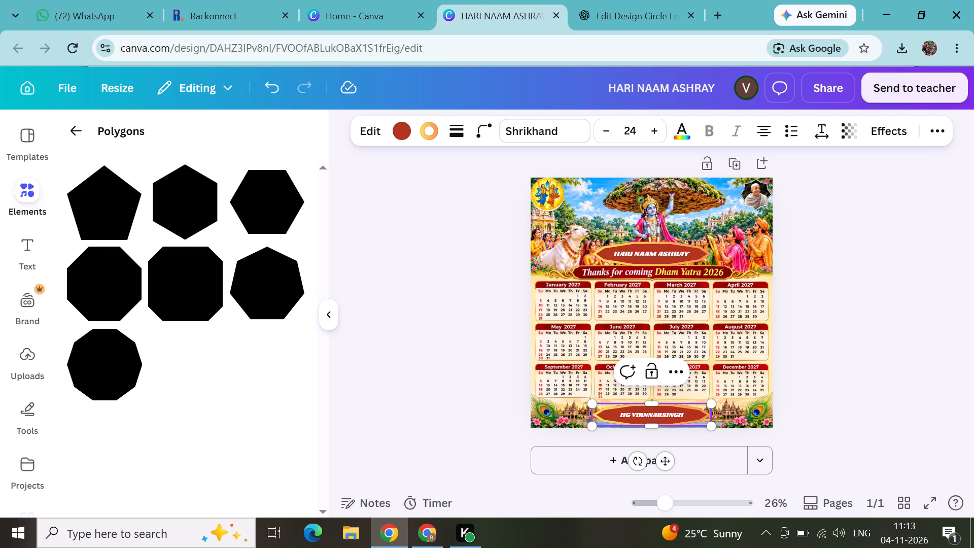
key(BackSpace)
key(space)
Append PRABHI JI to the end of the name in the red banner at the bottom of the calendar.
click(688, 415)
key(space)
key(shift+p)
key(BackSpace)
key(p)
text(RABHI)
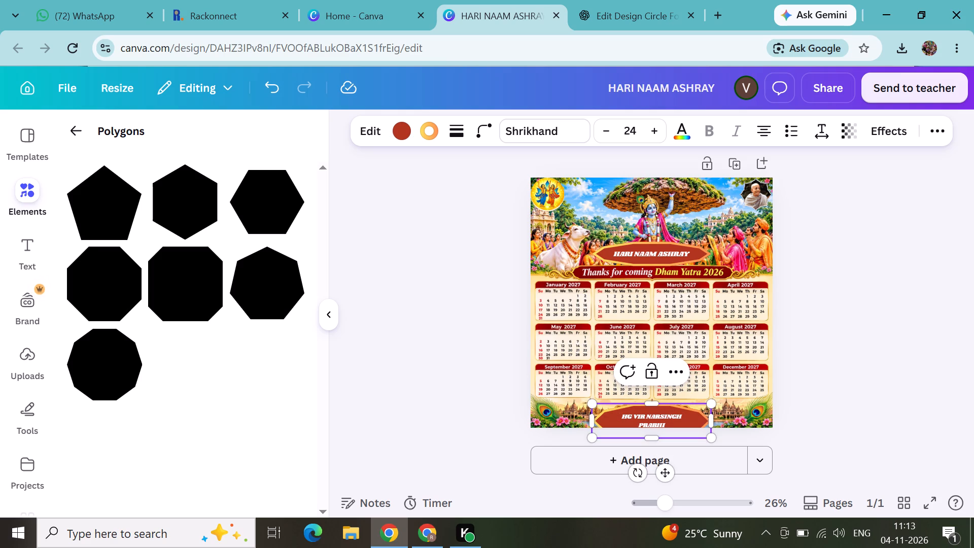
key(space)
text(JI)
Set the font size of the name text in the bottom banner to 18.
click(611, 129)
click(611, 129)
triple_click(611, 129)
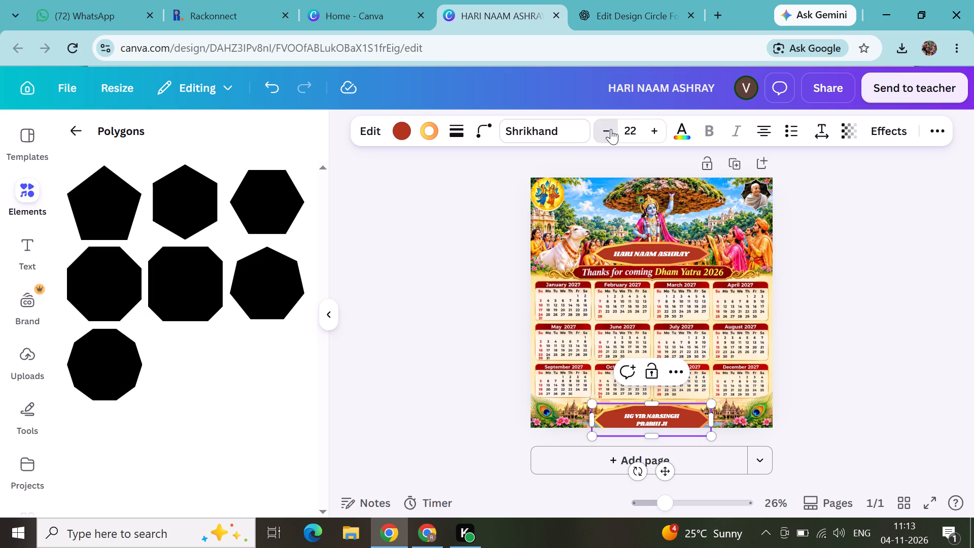
click(611, 129)
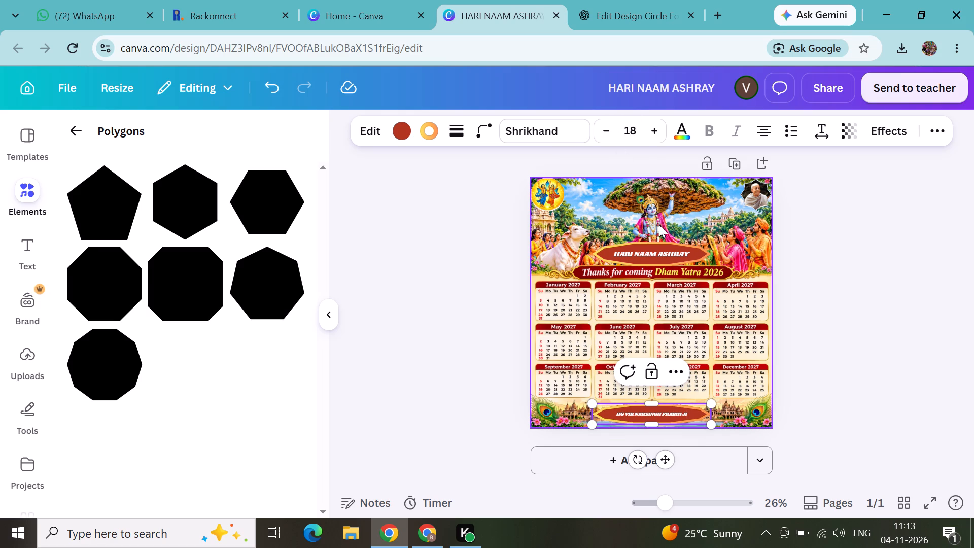
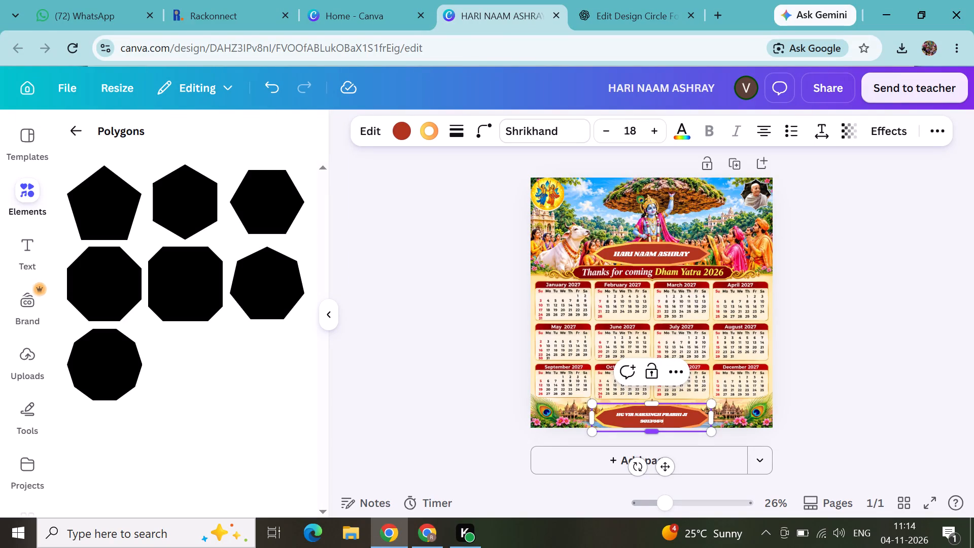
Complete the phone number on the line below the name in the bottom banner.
text(101)
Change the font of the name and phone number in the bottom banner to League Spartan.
drag(616, 414, 668, 423)
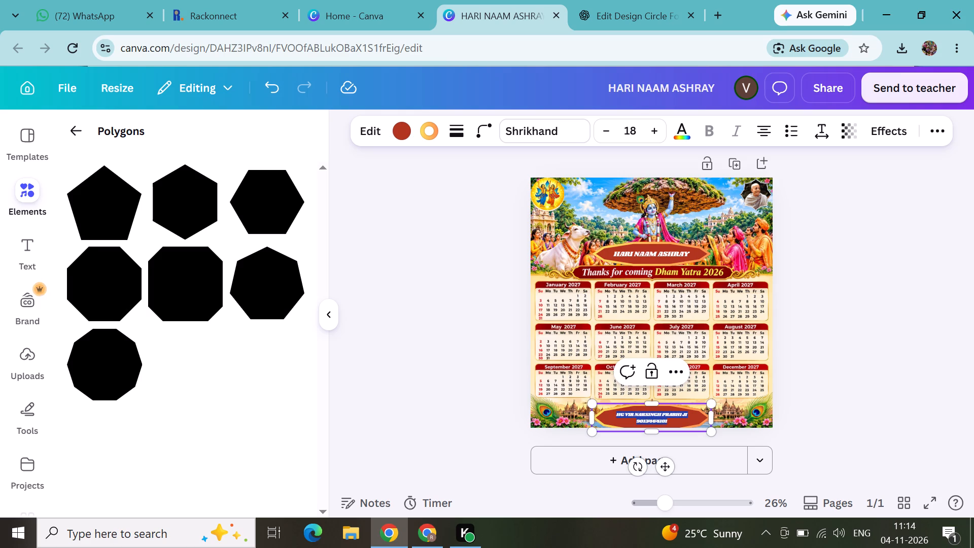
drag(668, 423, 669, 423)
click(559, 136)
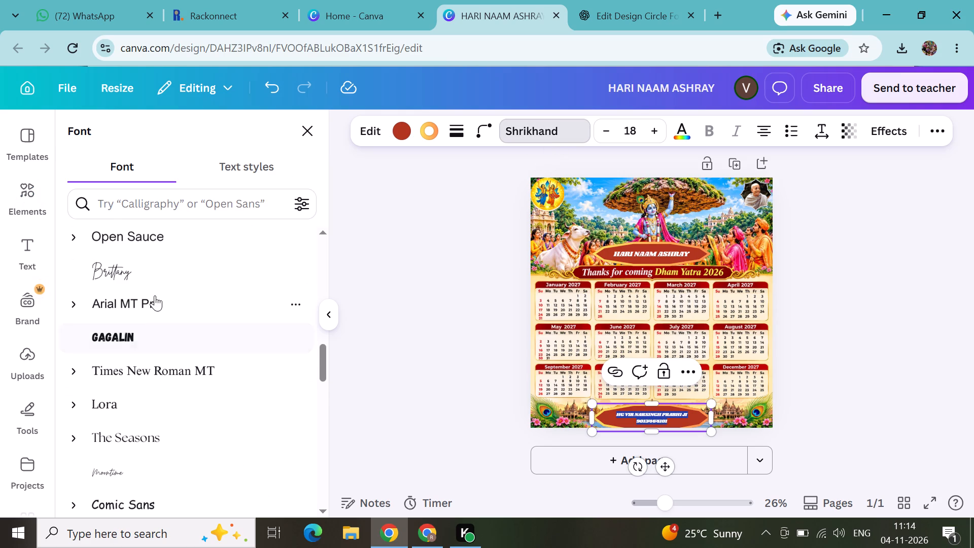
scroll(162, 293, up, 2)
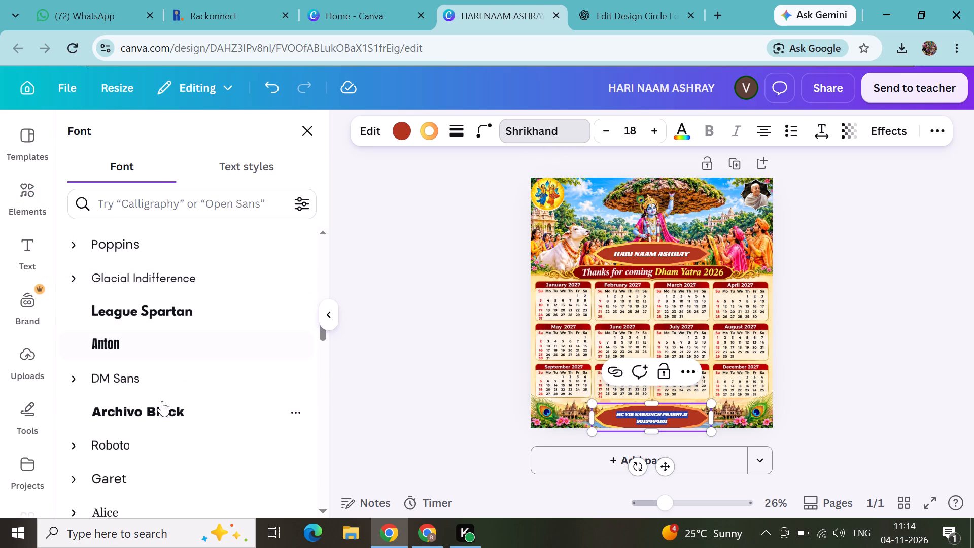
click(164, 406)
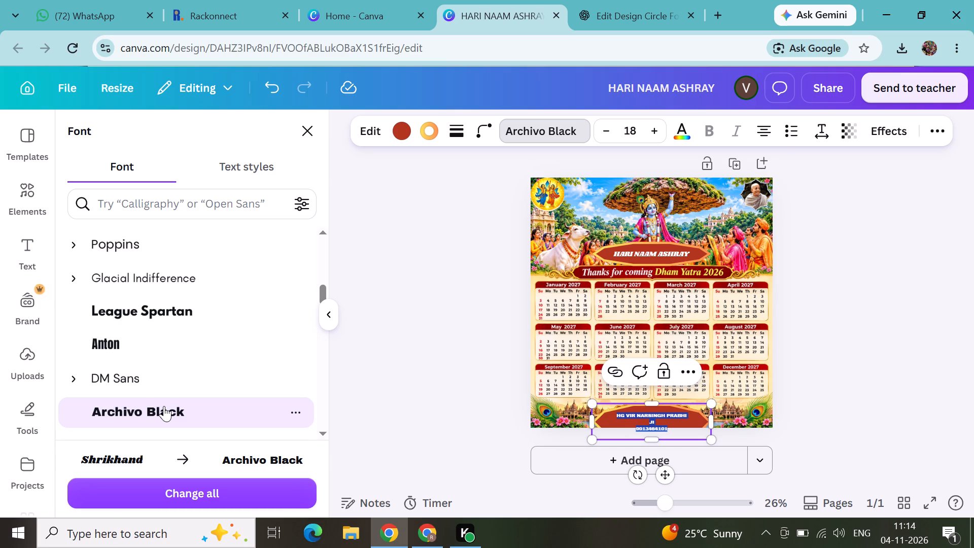
click(202, 306)
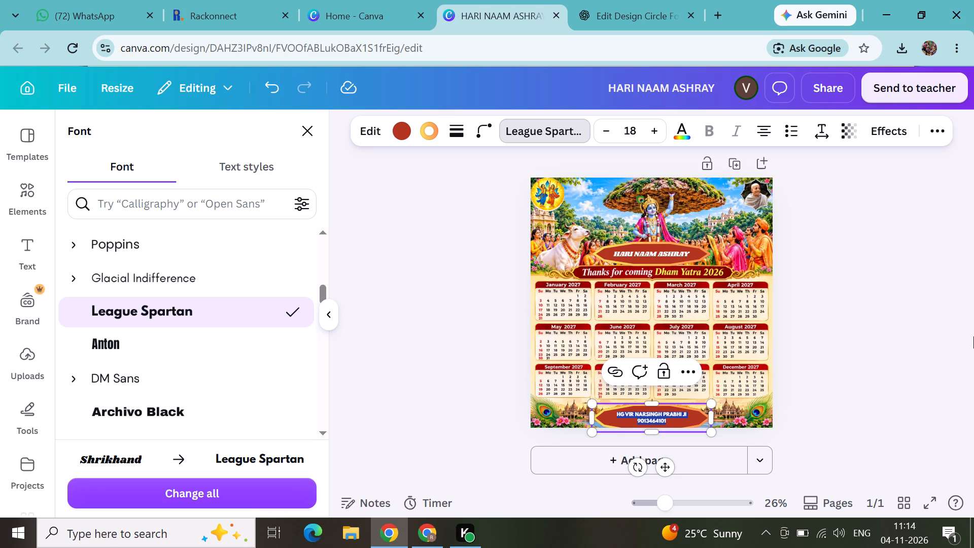
click(876, 339)
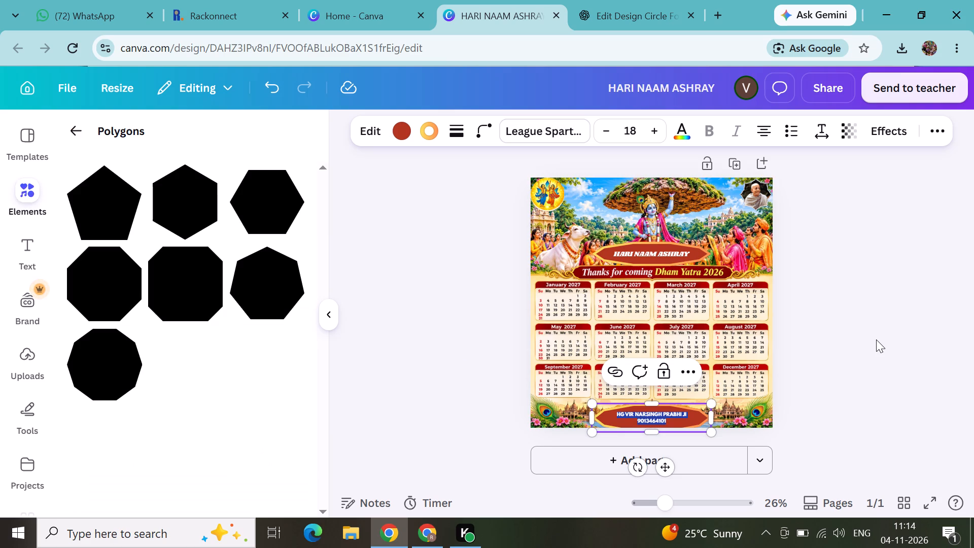
click(876, 339)
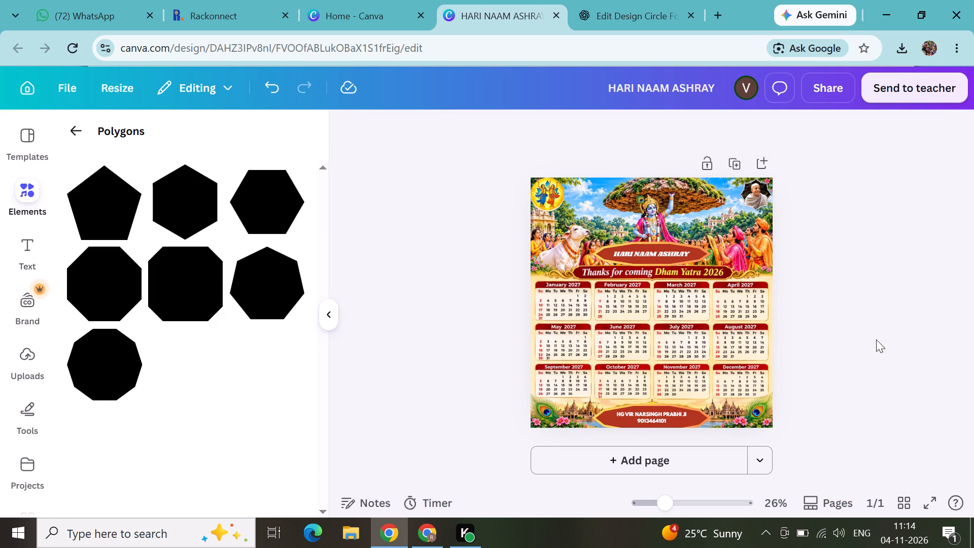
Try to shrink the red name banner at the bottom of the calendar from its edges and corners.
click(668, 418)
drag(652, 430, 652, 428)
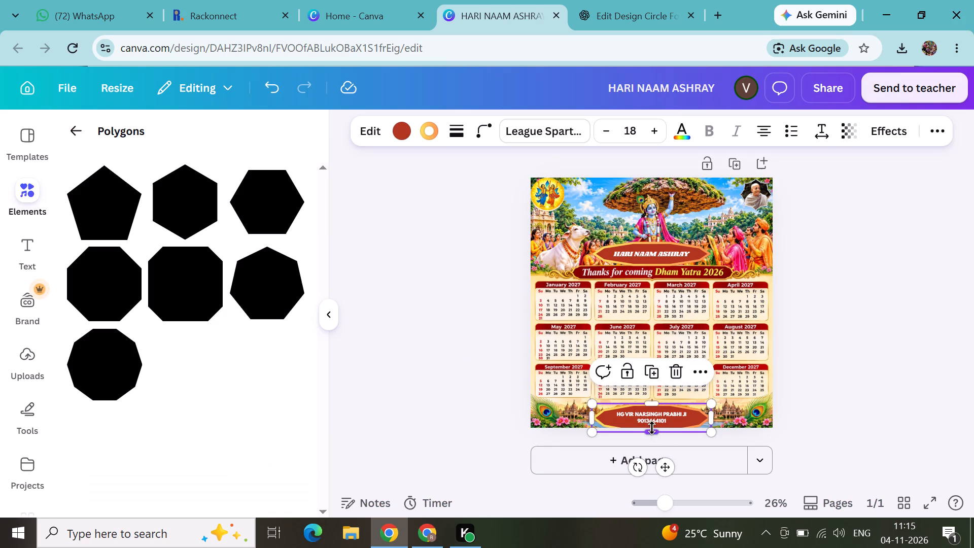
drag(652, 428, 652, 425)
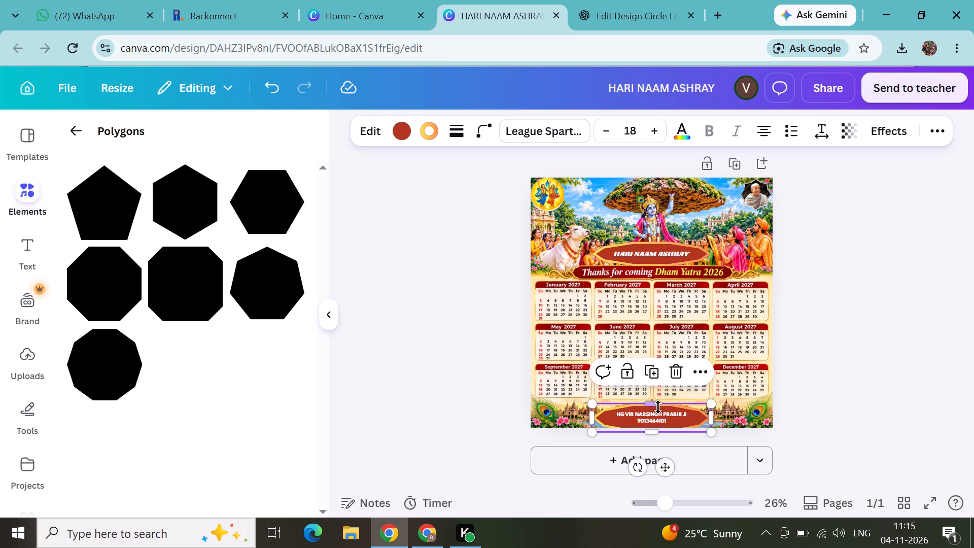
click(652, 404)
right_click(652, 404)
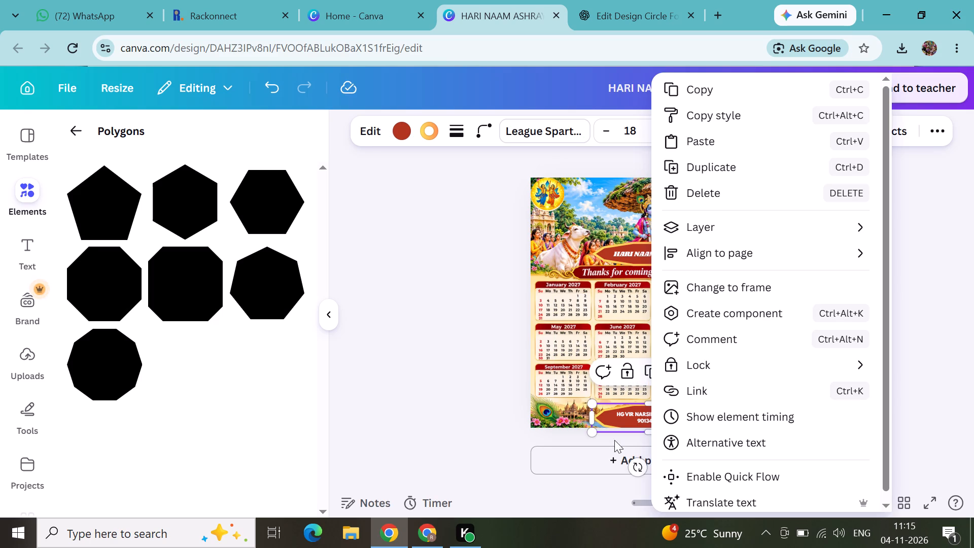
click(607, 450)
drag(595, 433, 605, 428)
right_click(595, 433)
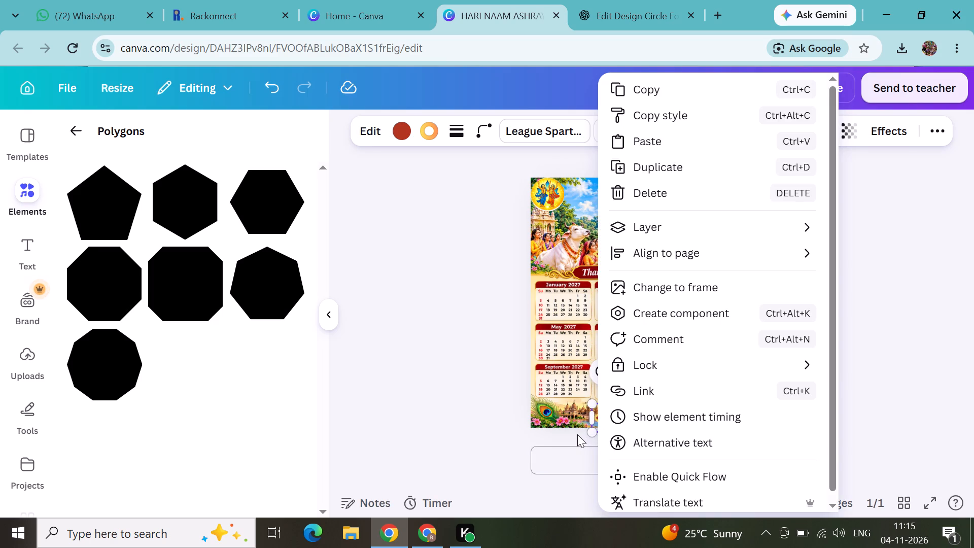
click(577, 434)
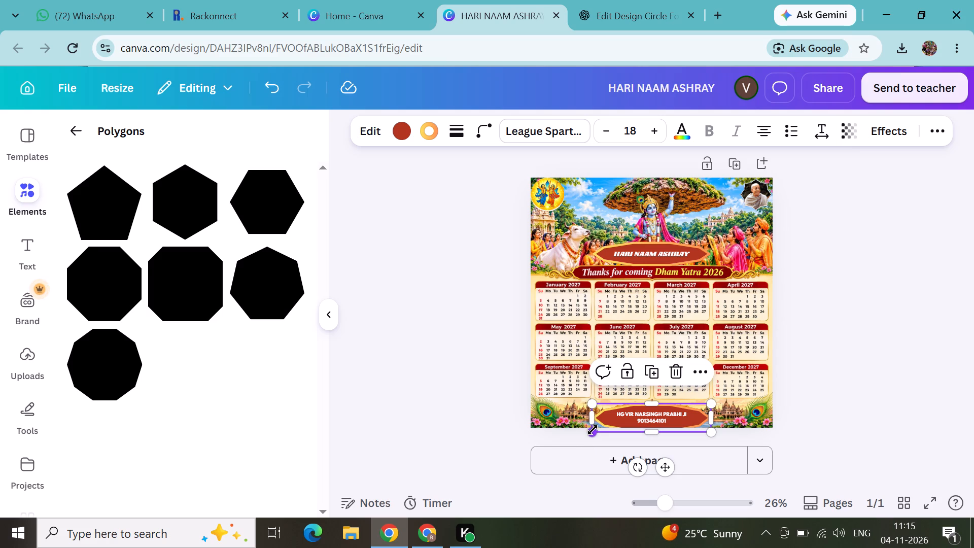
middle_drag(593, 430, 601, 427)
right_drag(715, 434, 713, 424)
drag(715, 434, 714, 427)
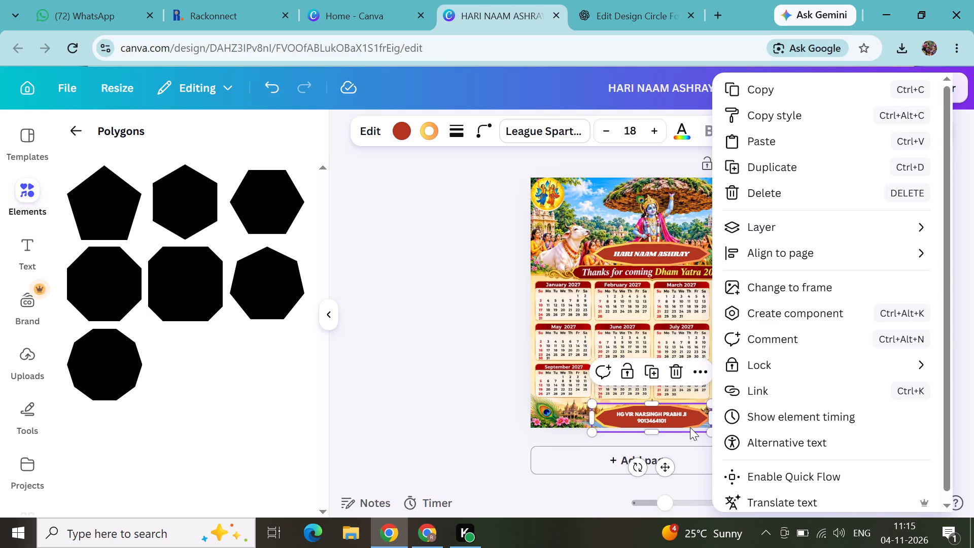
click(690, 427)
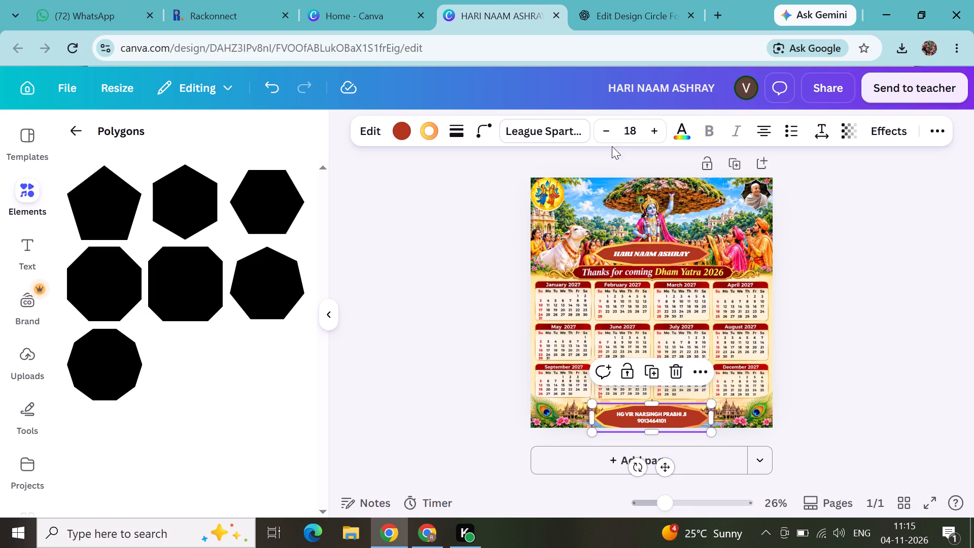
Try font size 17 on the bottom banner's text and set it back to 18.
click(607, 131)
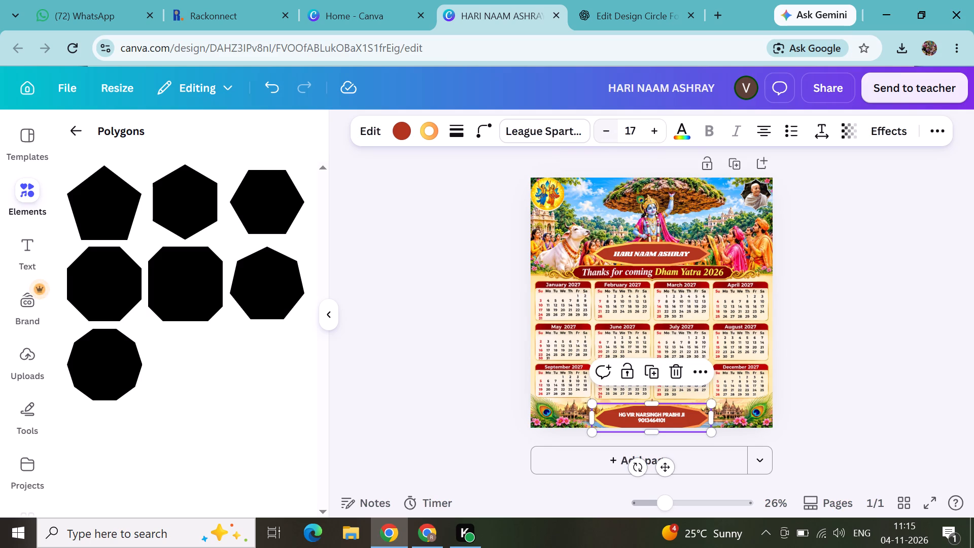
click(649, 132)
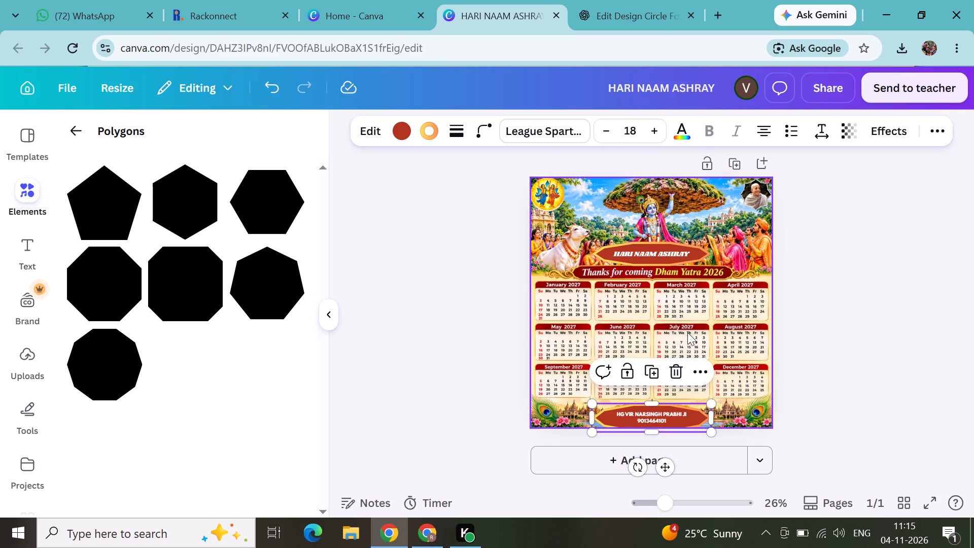
Reposition the red name and phone banner over the Radhe Radhe line, centred just inside the calendar's bottom edge.
middle_drag(673, 413, 675, 391)
drag(673, 414, 673, 387)
drag(651, 403, 651, 397)
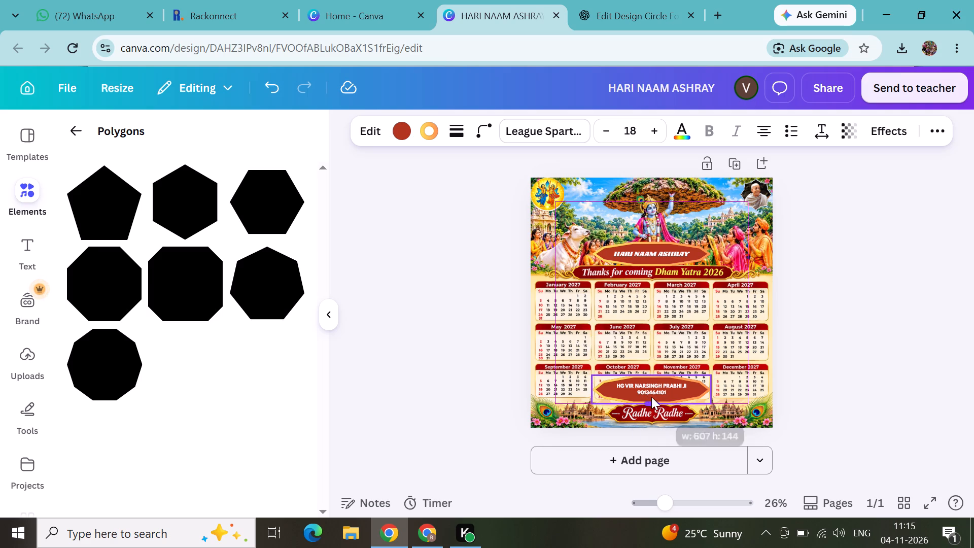
drag(651, 397, 652, 389)
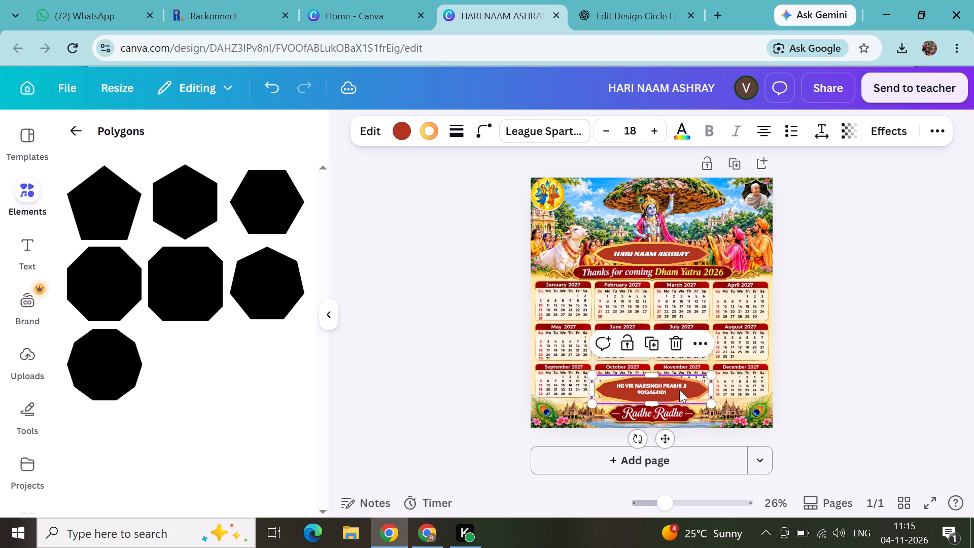
drag(679, 390, 681, 413)
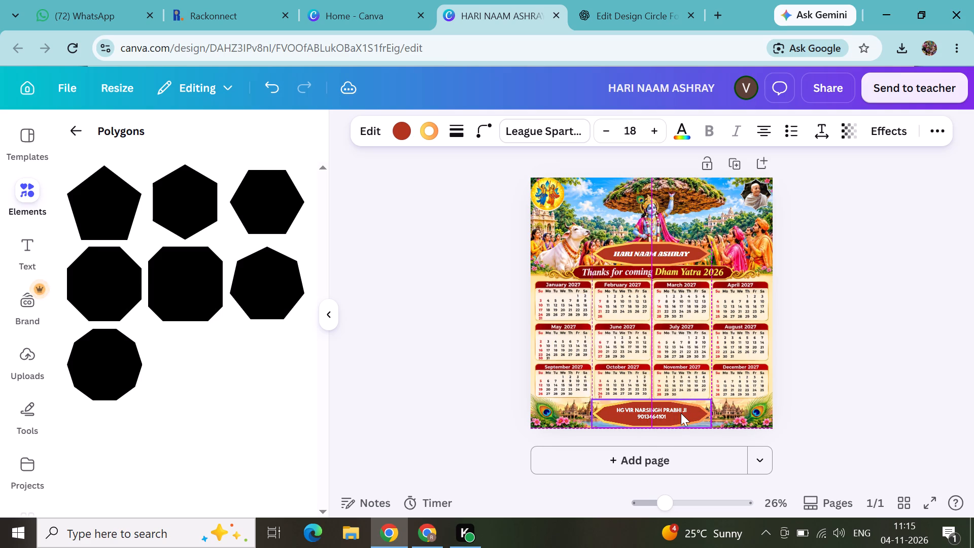
click(819, 414)
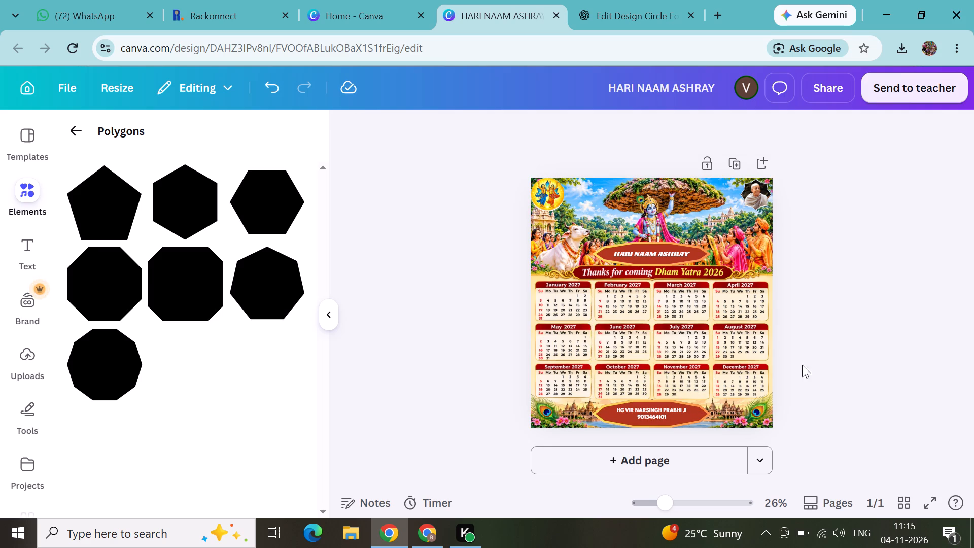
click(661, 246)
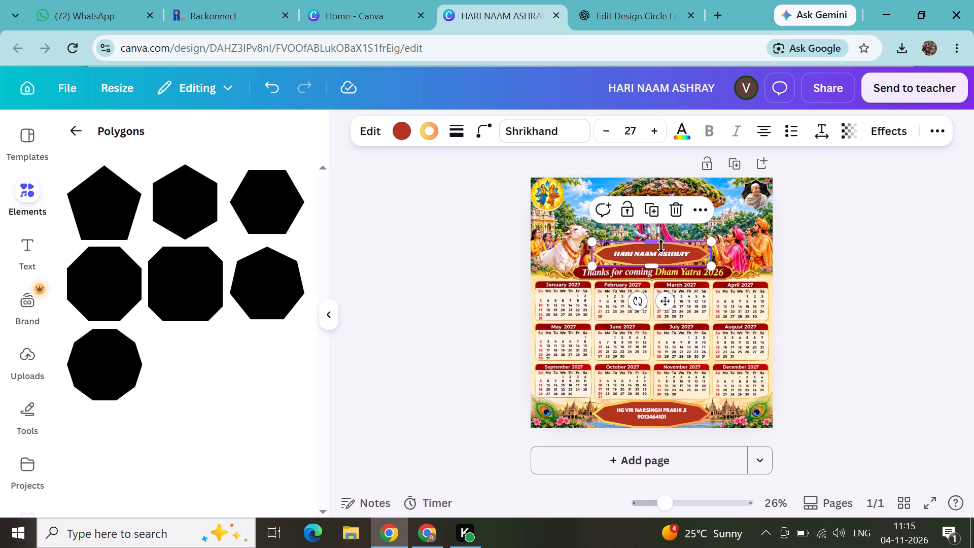